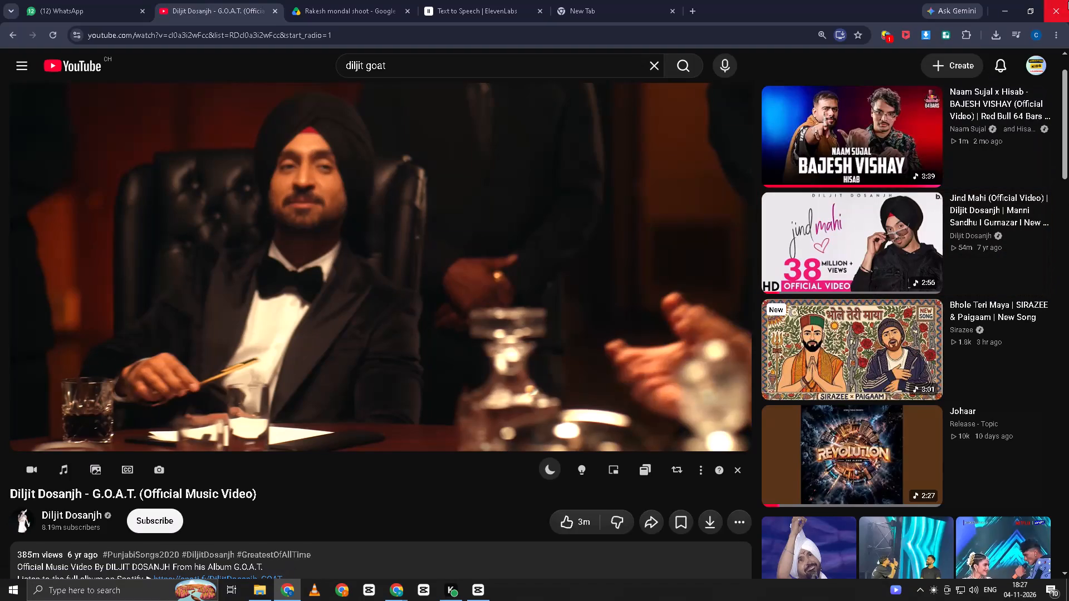
# Look through the recommended videos beside the Diljit Dosanjh G.O.A.T. music video for a suitable song.
pyautogui.click(295, 138)
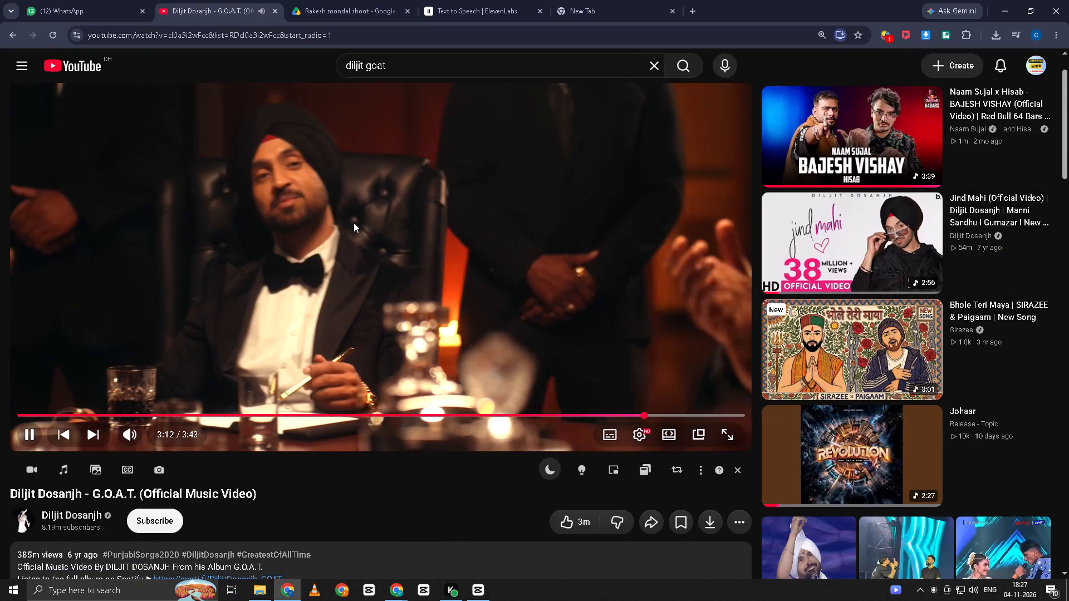
pyautogui.click(354, 223)
pyautogui.scroll(-10, 807, 332)
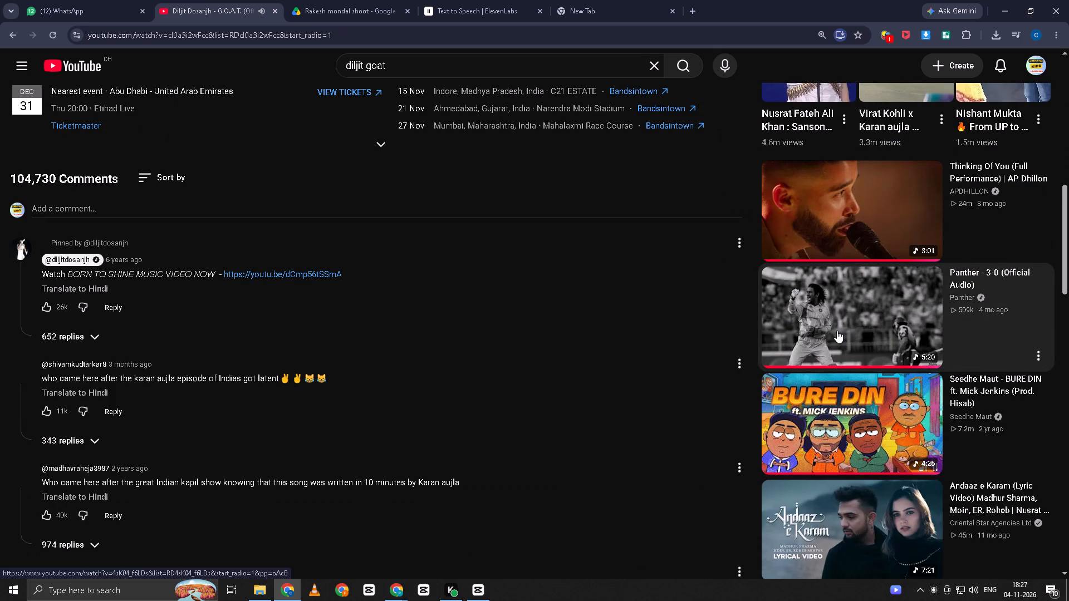
pyautogui.scroll(-6, 824, 388)
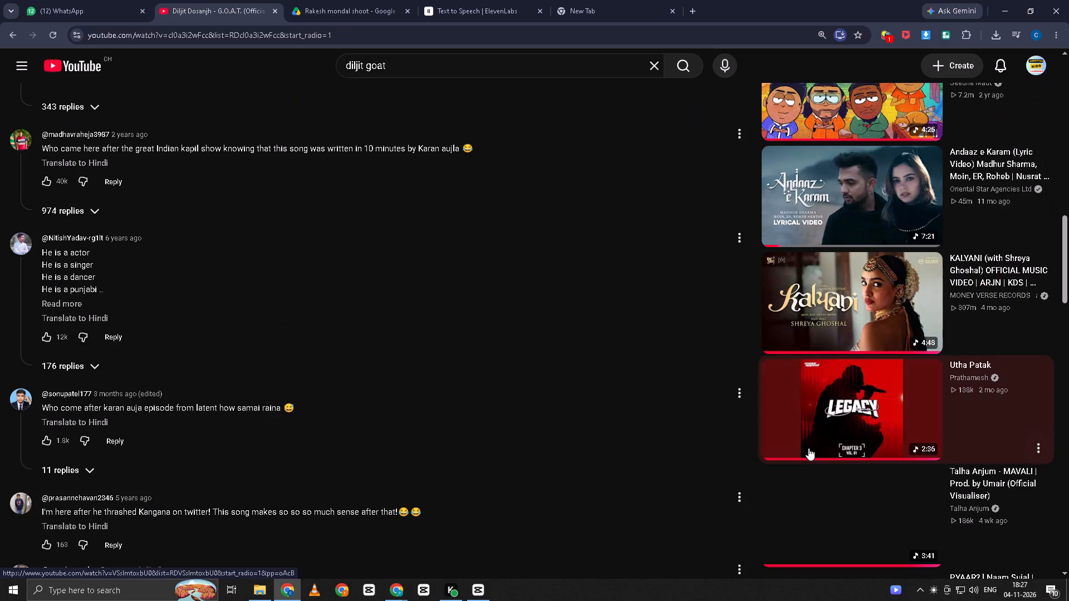
pyautogui.scroll(-5, 863, 495)
pyautogui.scroll(-4, 864, 440)
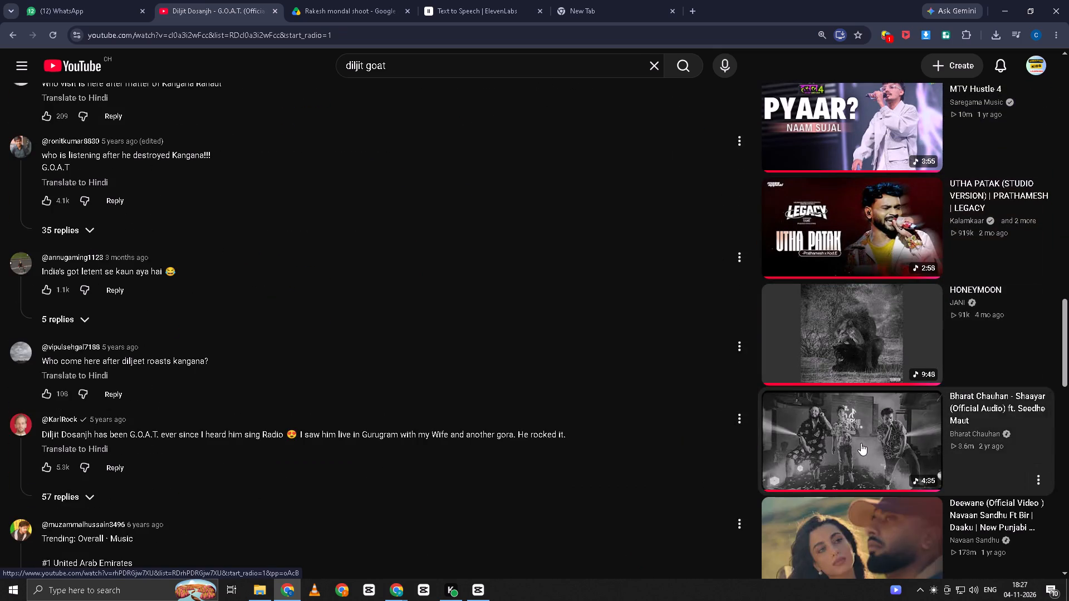
pyautogui.scroll(-6, 860, 446)
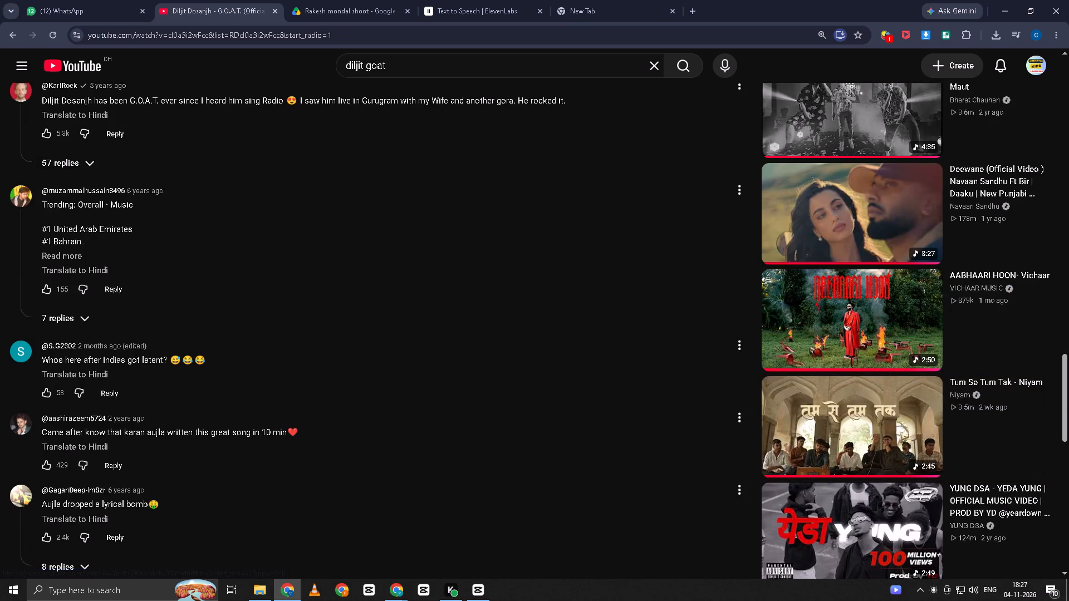
pyautogui.scroll(-4, 1006, 600)
pyautogui.scroll(-3, 912, 454)
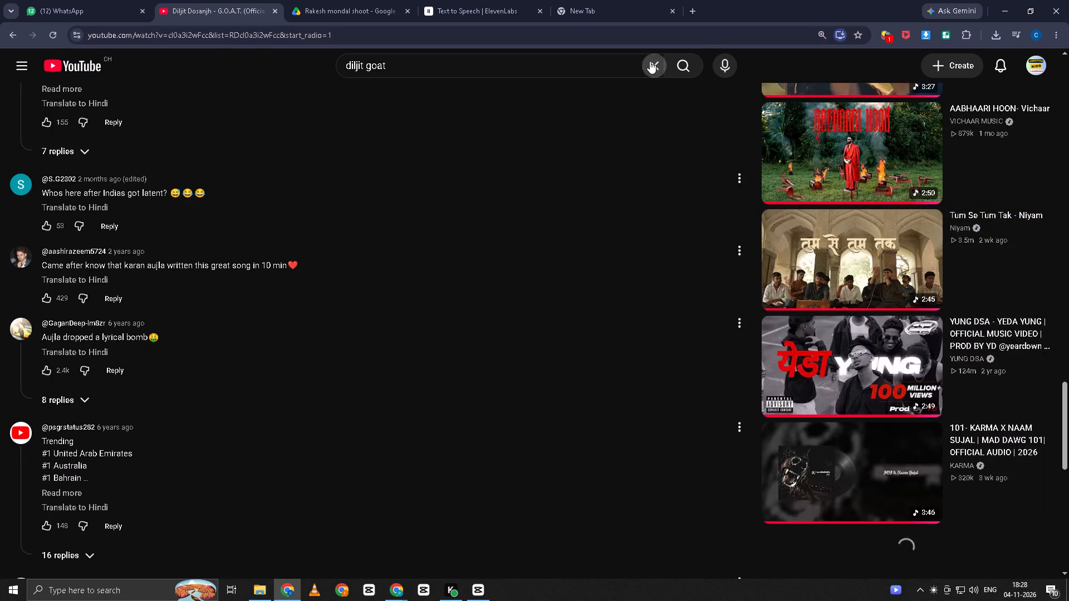
# Search YouTube for "yeda yung beat only".
pyautogui.click(652, 65)
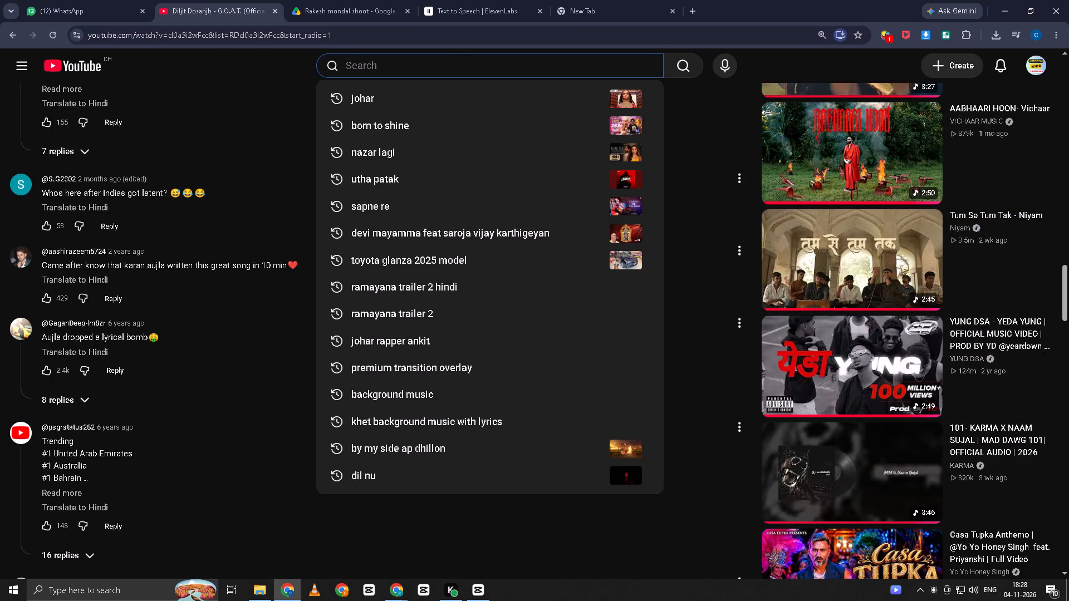
pyautogui.write('yeda young')
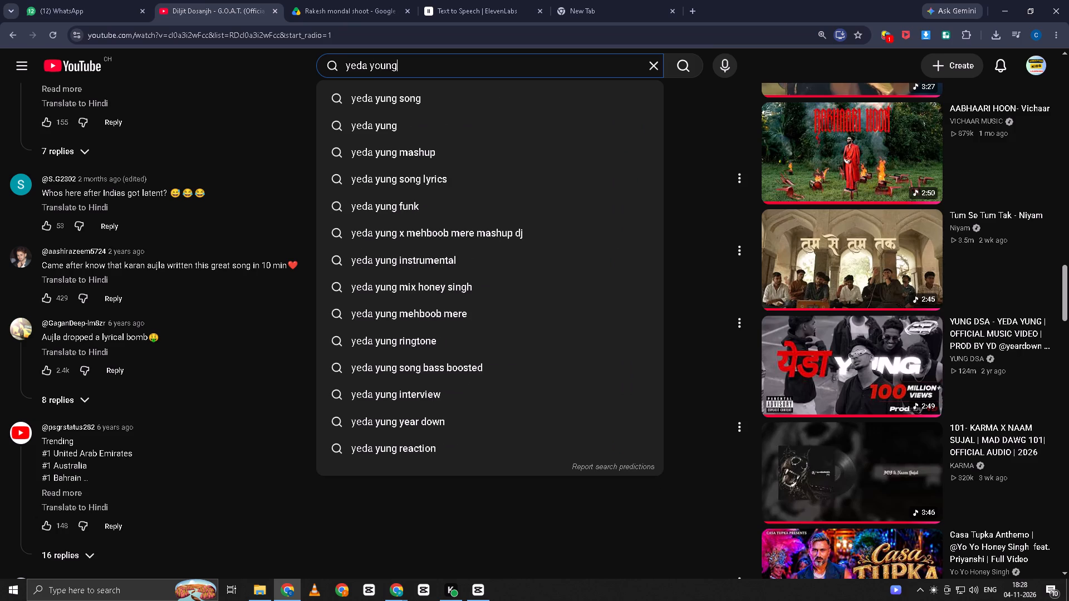
pyautogui.press('space')
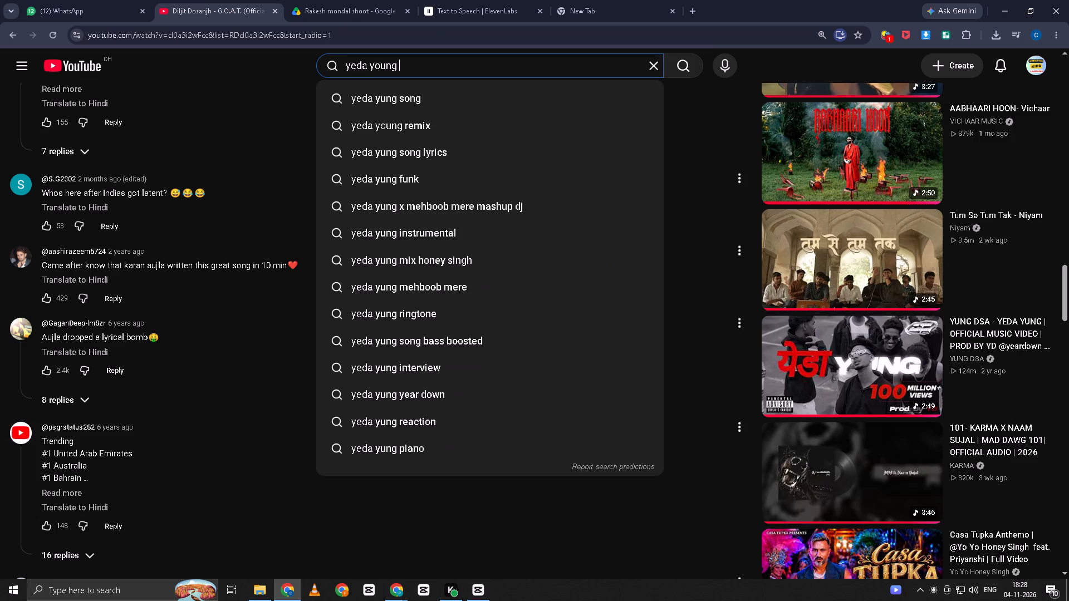
pyautogui.write('beat')
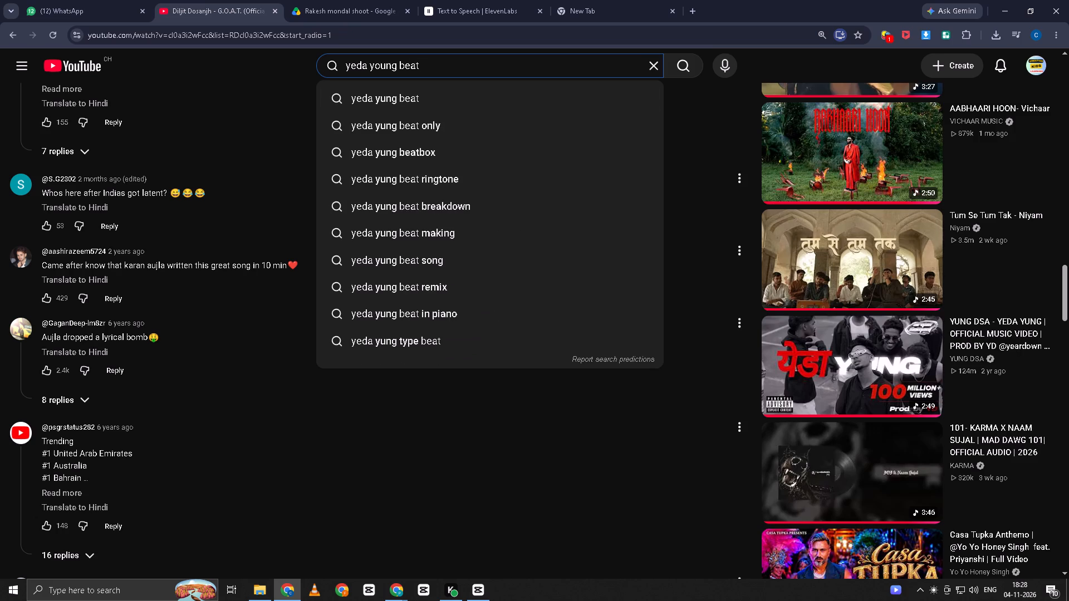
pyautogui.click(373, 126)
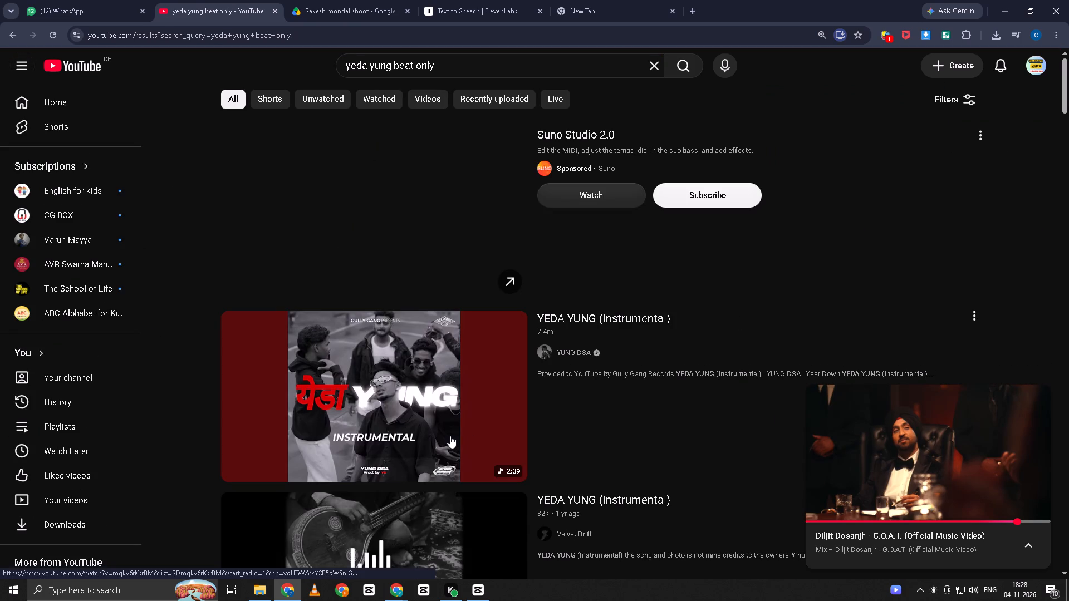
# Open the YEDA YUNG (Instrumental) video by YUNG DSA, skip the advertisement and listen to the beat.
pyautogui.click(414, 423)
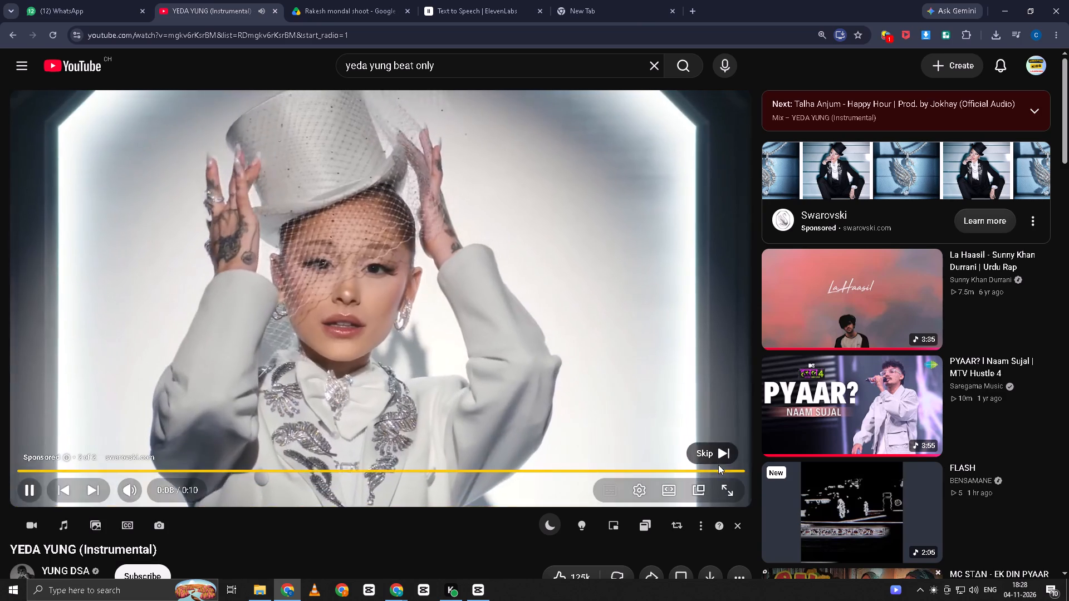
pyautogui.click(718, 460)
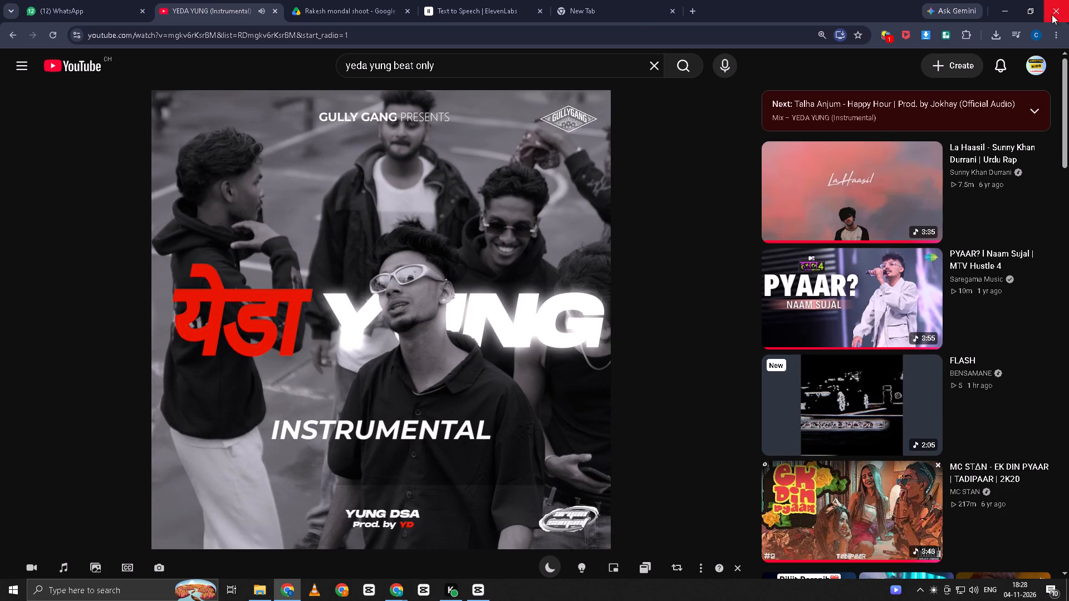
pyautogui.scroll(-2, 306, 396)
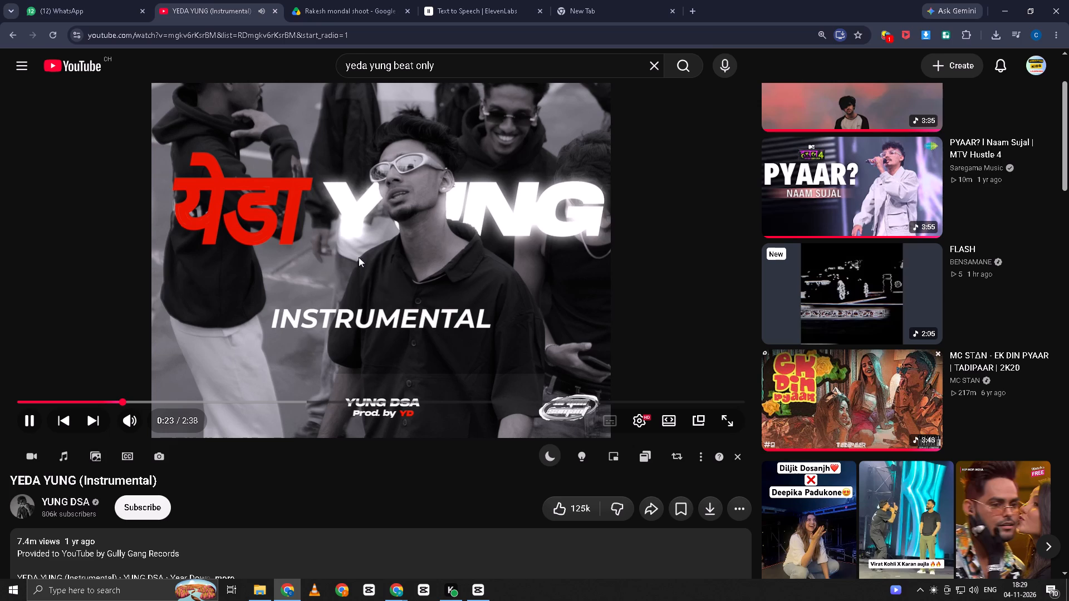
pyautogui.click(408, 251)
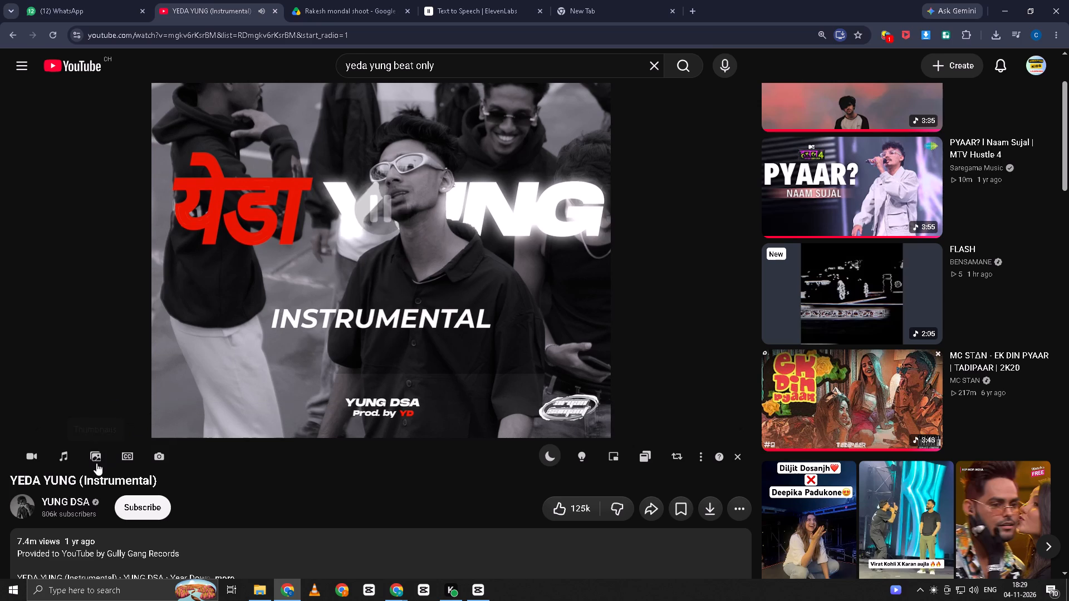
# Download the full YEDA YUNG instrumental as an MP3 at 320Kbps.
pyautogui.click(69, 456)
pyautogui.scroll(-2, 160, 531)
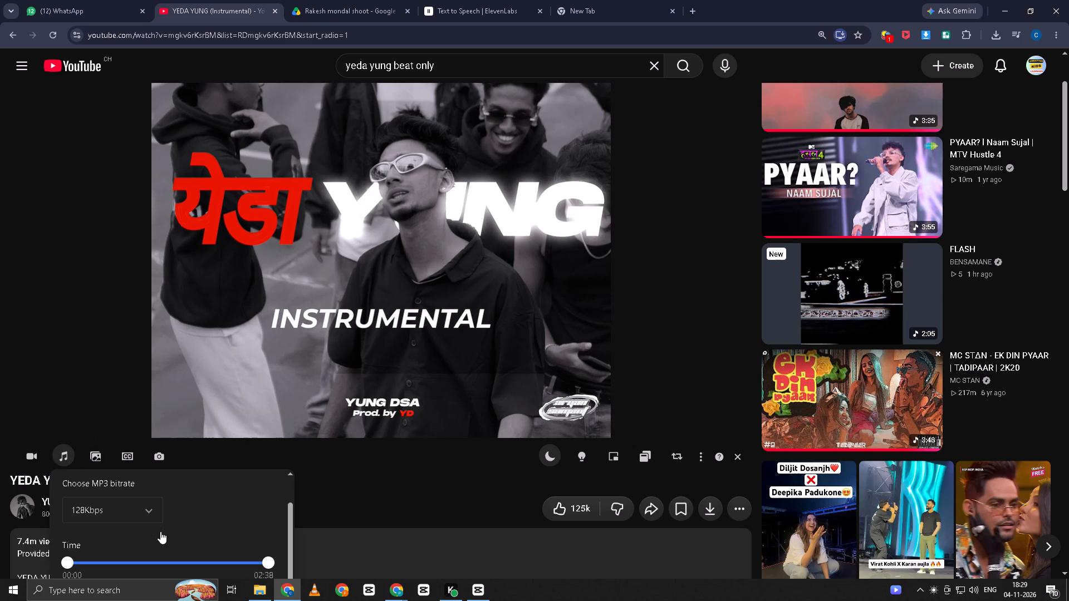
pyautogui.scroll(-1, 160, 531)
pyautogui.click(151, 508)
pyautogui.scroll(-5, 148, 522)
pyautogui.scroll(1, 110, 562)
pyautogui.scroll(-1, 110, 562)
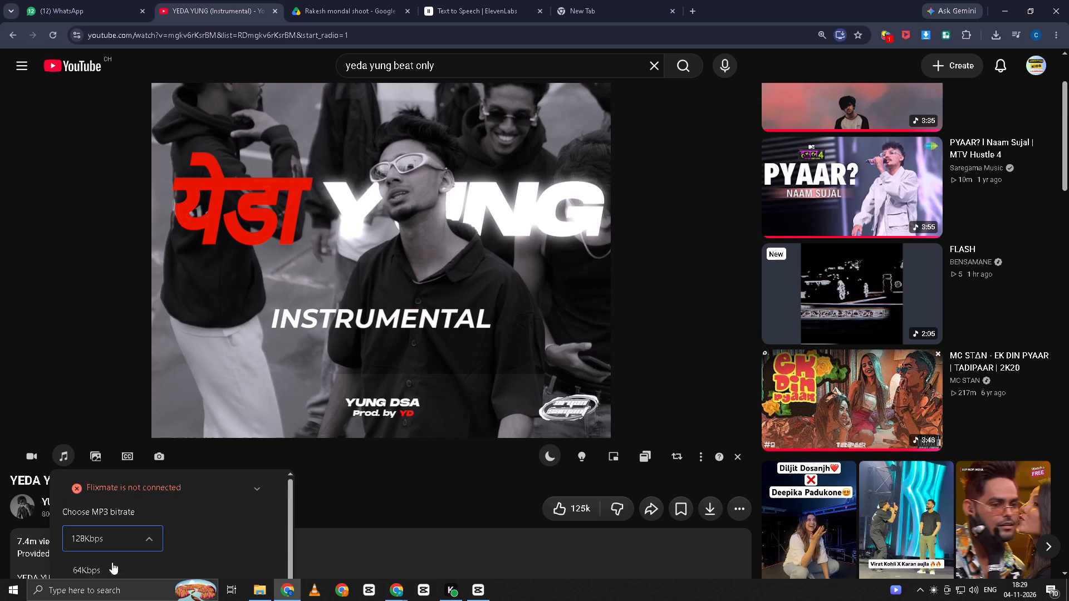
pyautogui.scroll(-6, 112, 562)
pyautogui.click(108, 416)
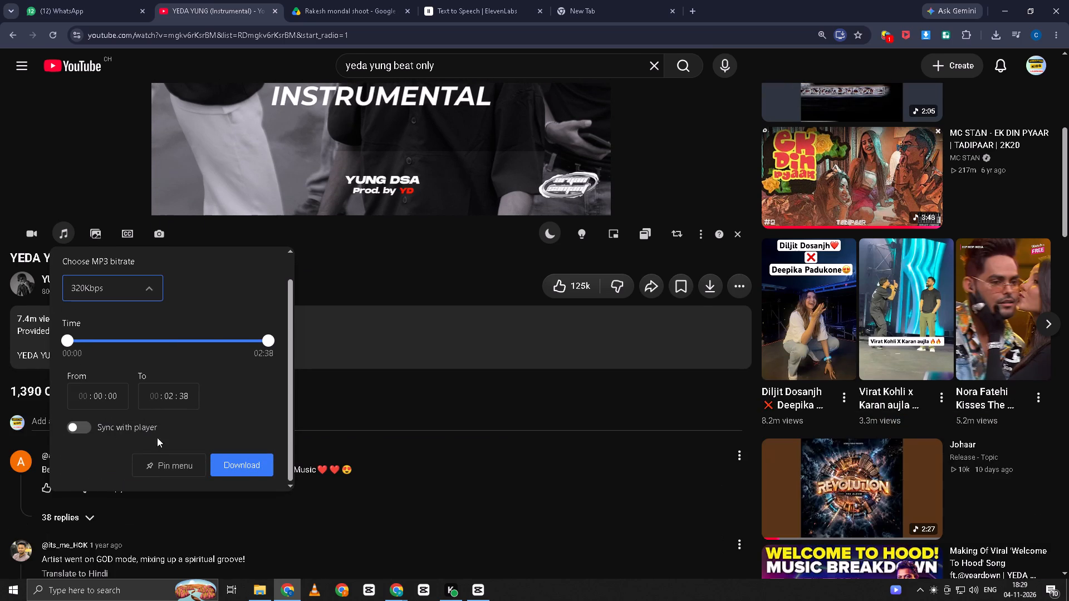
pyautogui.click(241, 470)
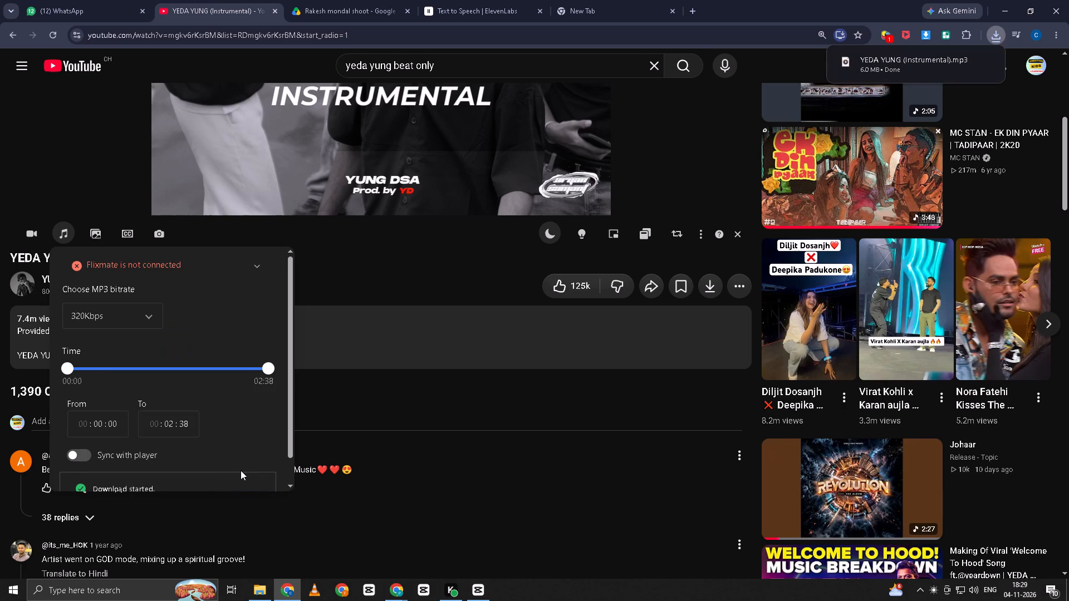
# Rewind the instrumental's playback to about 0:01.
pyautogui.scroll(2, 320, 280)
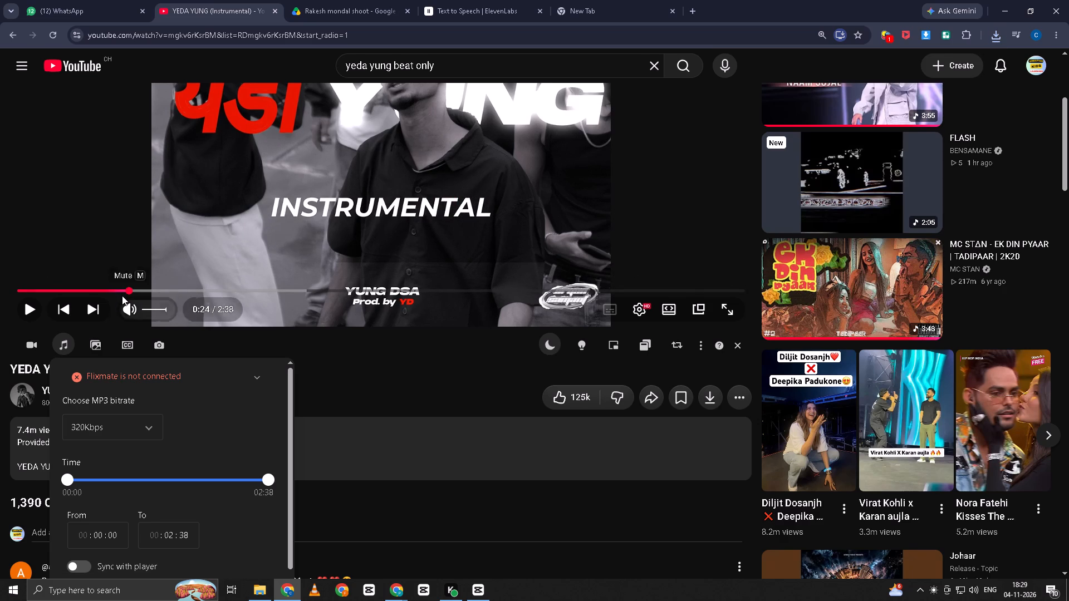
pyautogui.moveTo(128, 289); pyautogui.dragTo(26, 304)
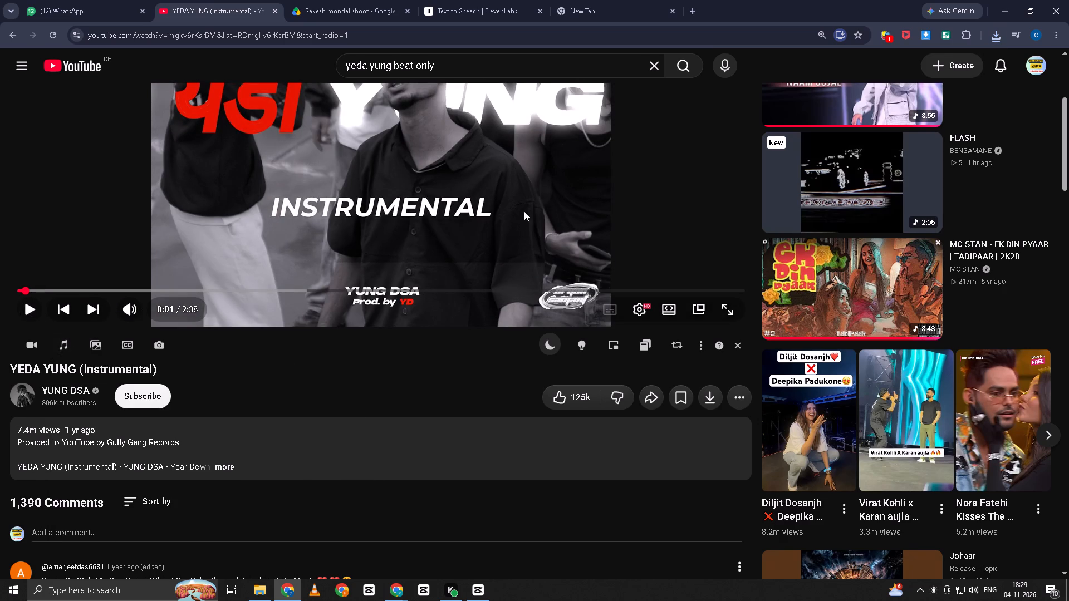
pyautogui.scroll(2, 767, 482)
pyautogui.scroll(-3, 680, 454)
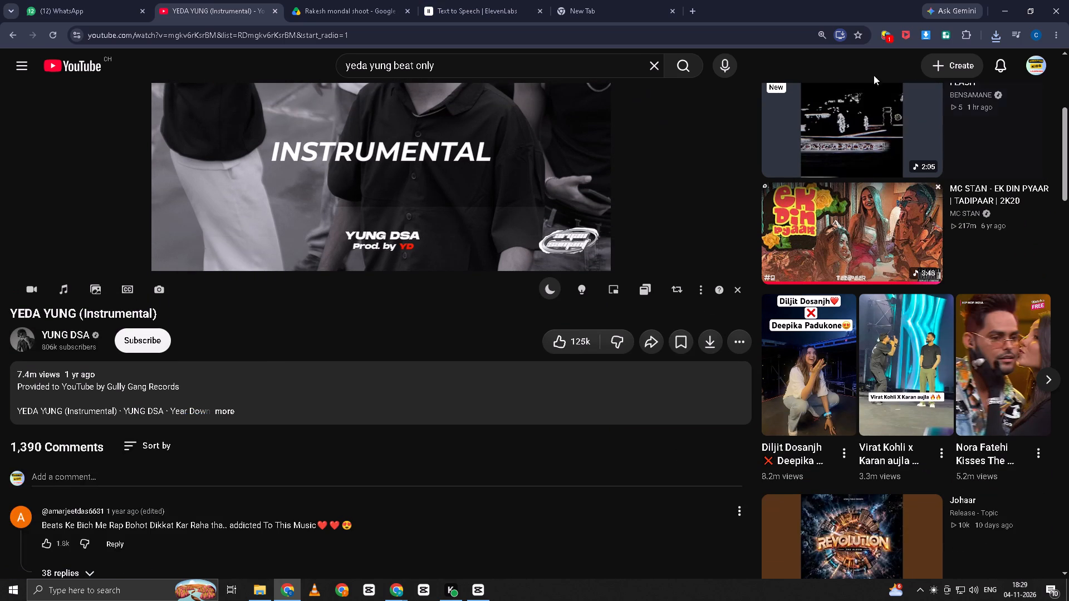
# Switch to CapCut and look through the imported clips and photos in project 1104.
pyautogui.click(483, 592)
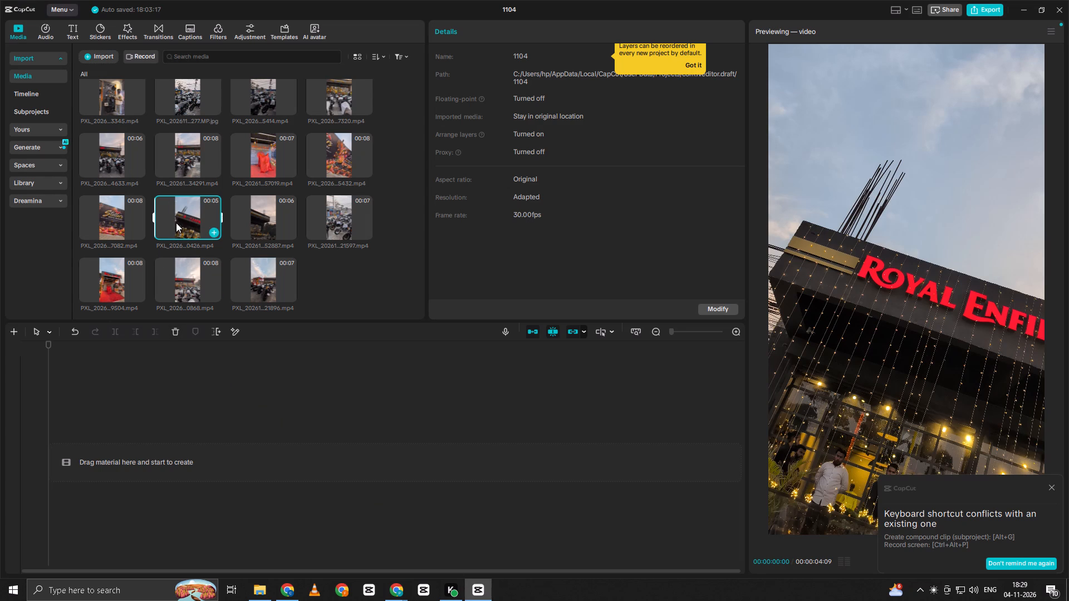
pyautogui.scroll(13, 187, 208)
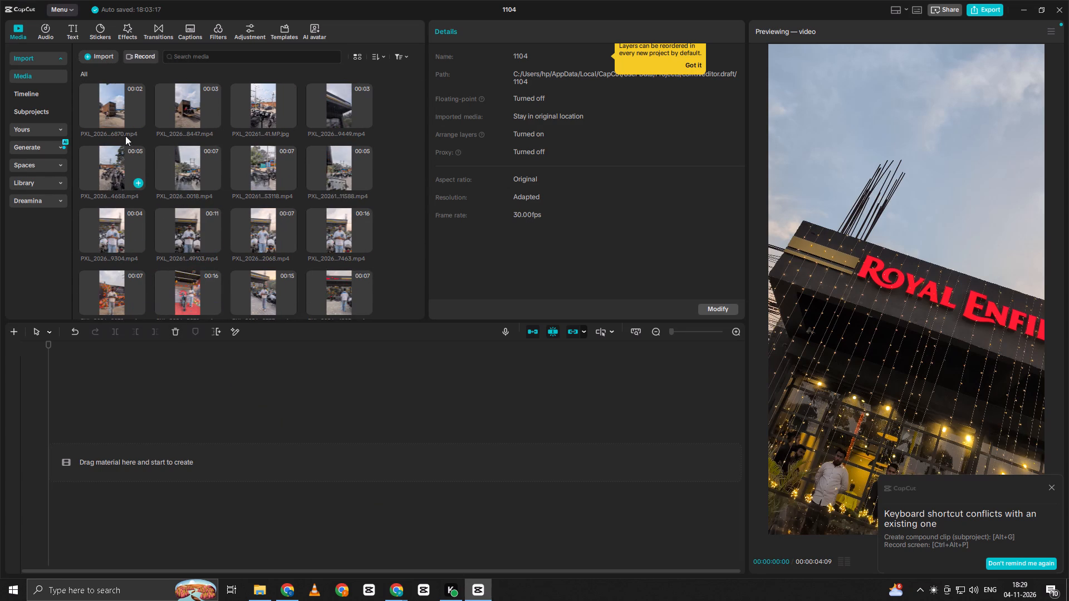
pyautogui.scroll(-9, 125, 136)
pyautogui.scroll(9, 116, 167)
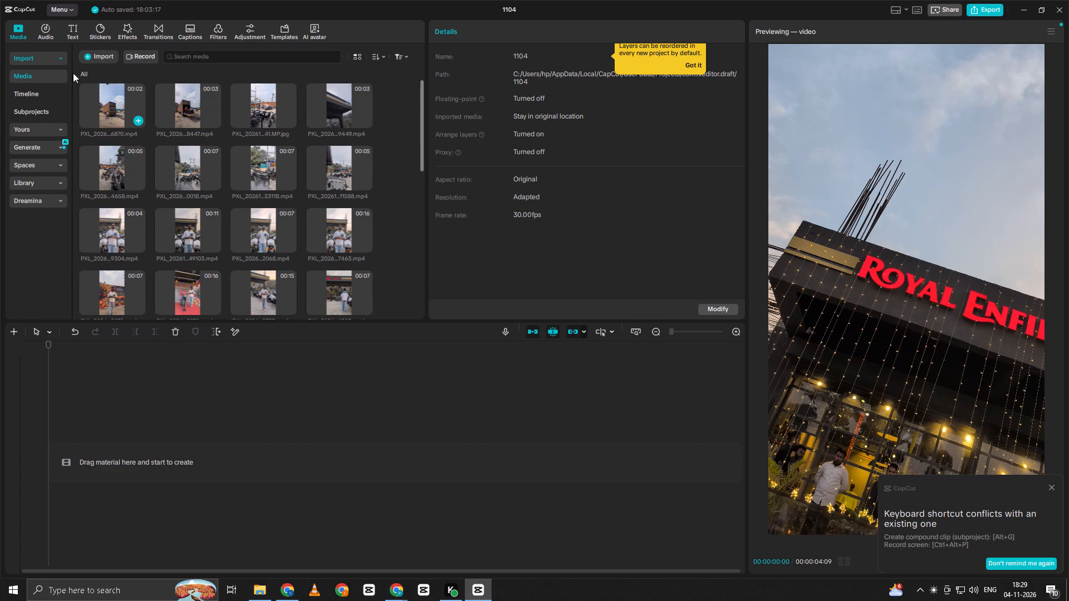
pyautogui.click(81, 71)
pyautogui.click(91, 75)
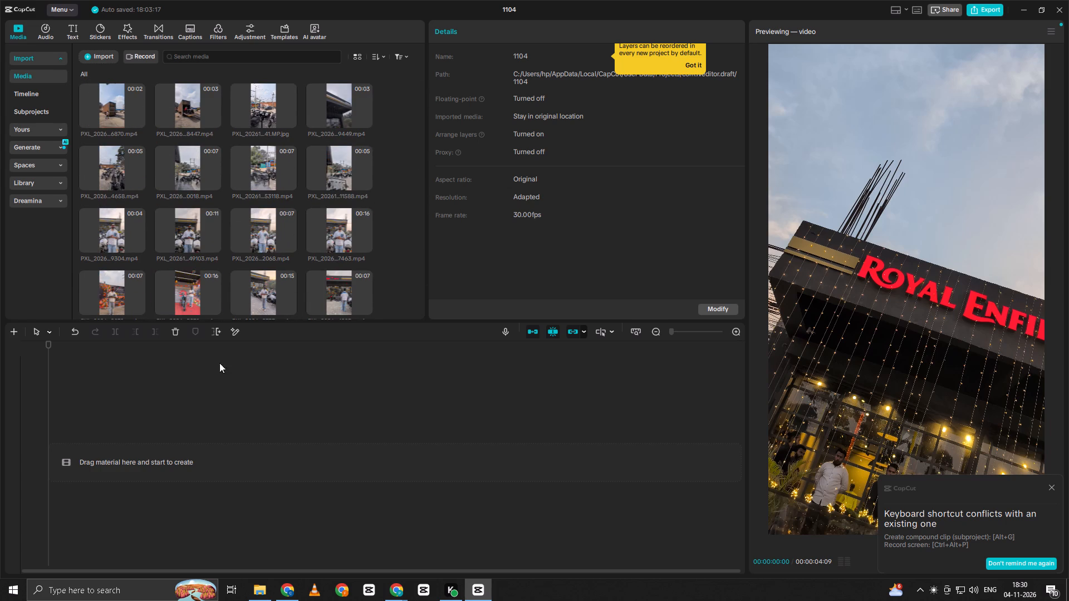
pyautogui.scroll(-6, 262, 211)
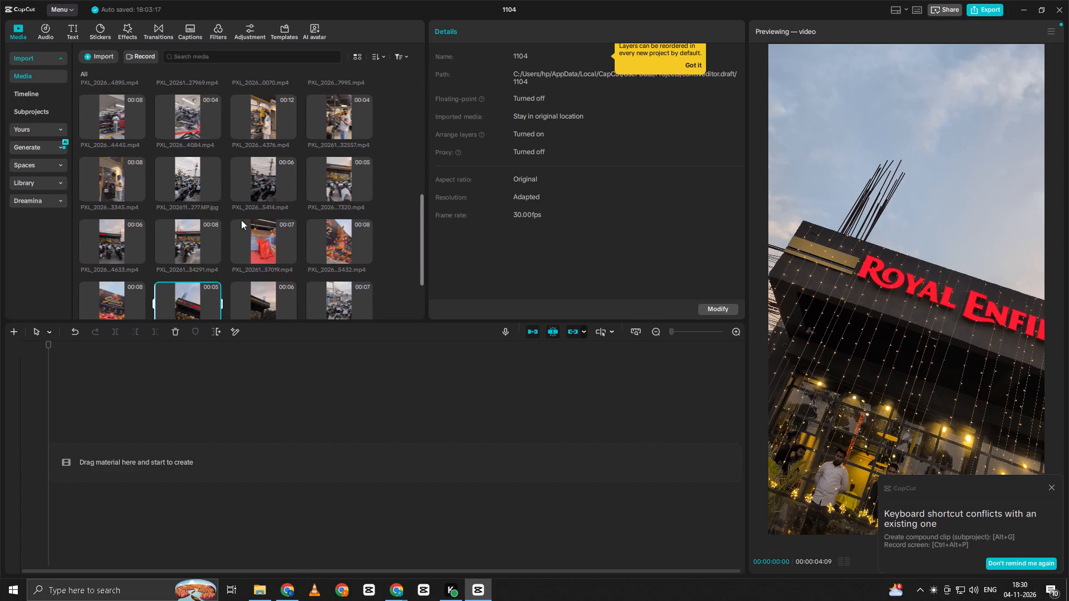
pyautogui.scroll(1, 205, 215)
pyautogui.scroll(-4, 205, 215)
pyautogui.scroll(6, 145, 161)
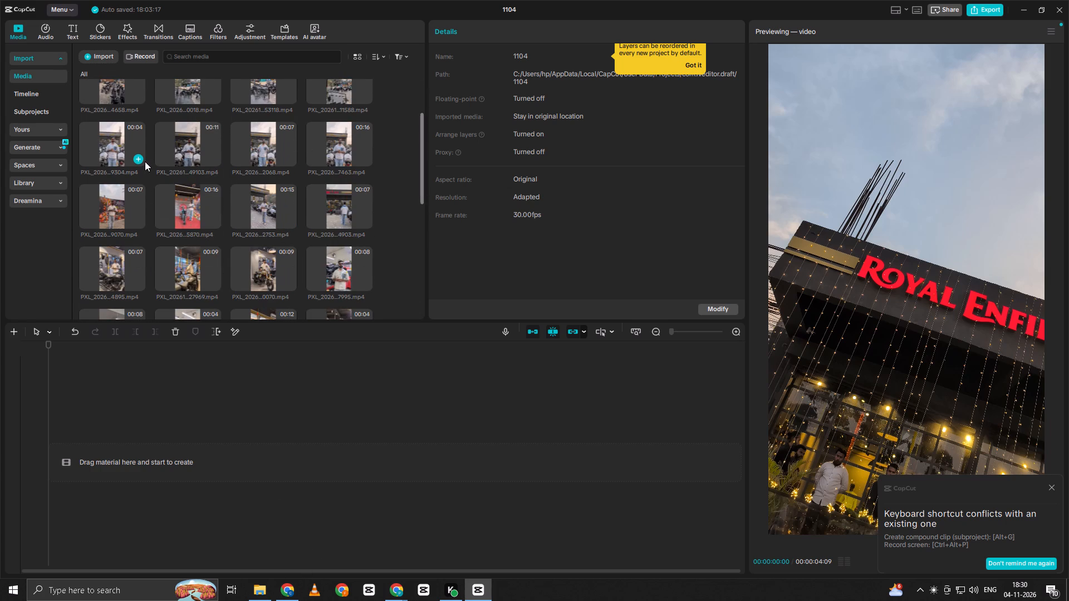
pyautogui.hotkey('ctrl', 'a')
pyautogui.scroll(10, 182, 141)
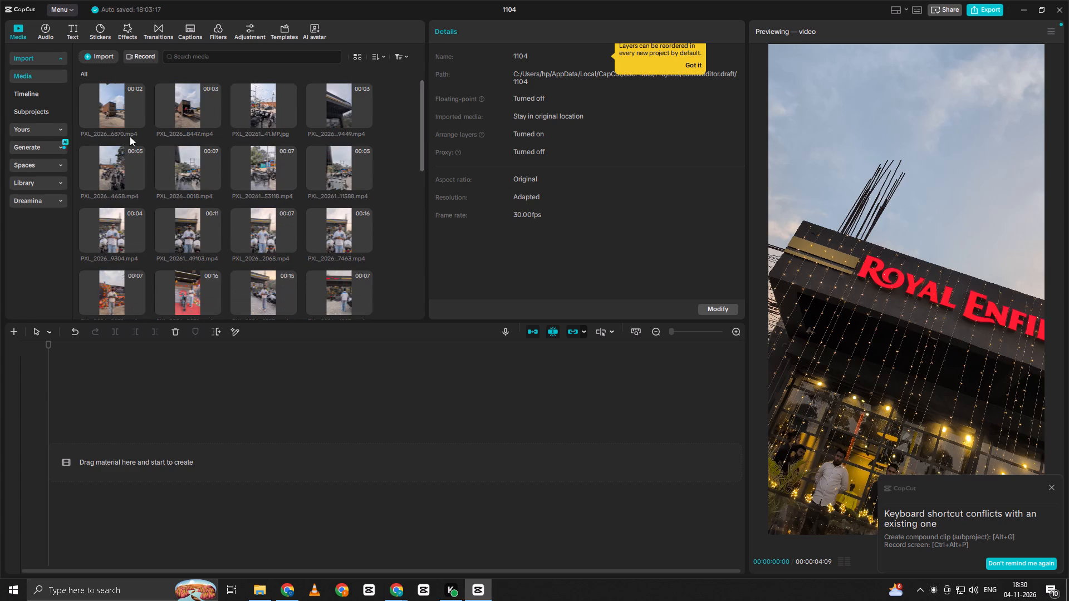
# Preview the first row of imported media: the container truck clips, the parked motorcycles photo and the showroom exterior clip.
pyautogui.click(100, 90)
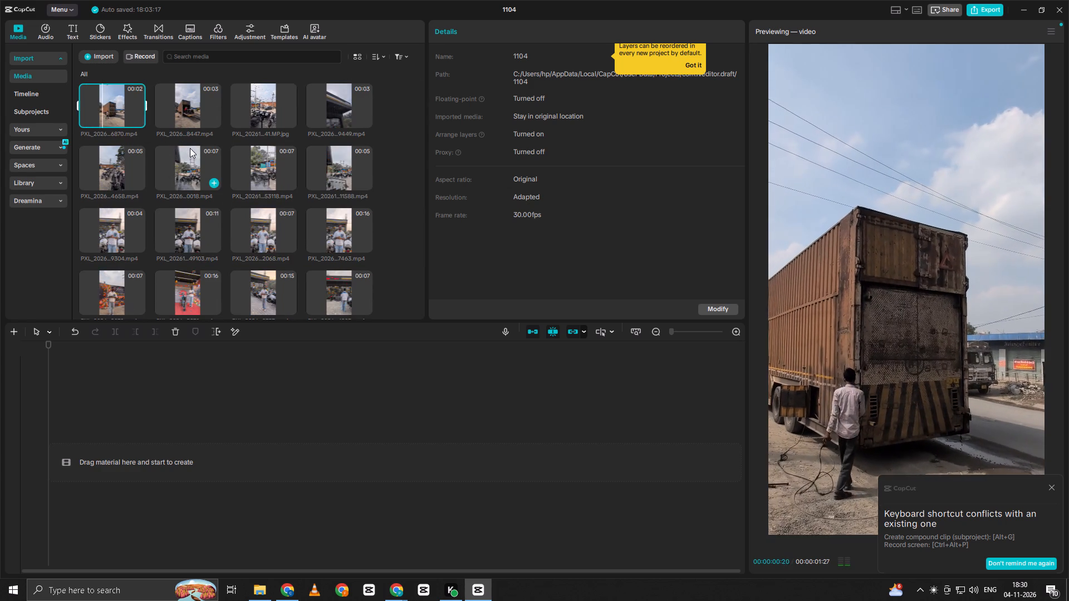
pyautogui.press('space')
pyautogui.click(197, 94)
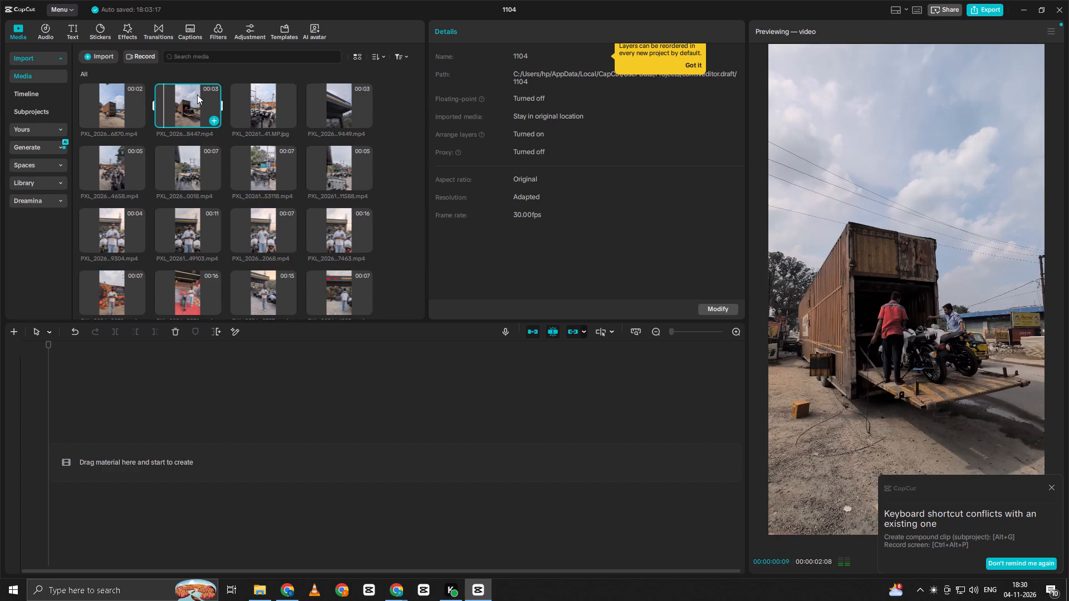
pyautogui.press('space')
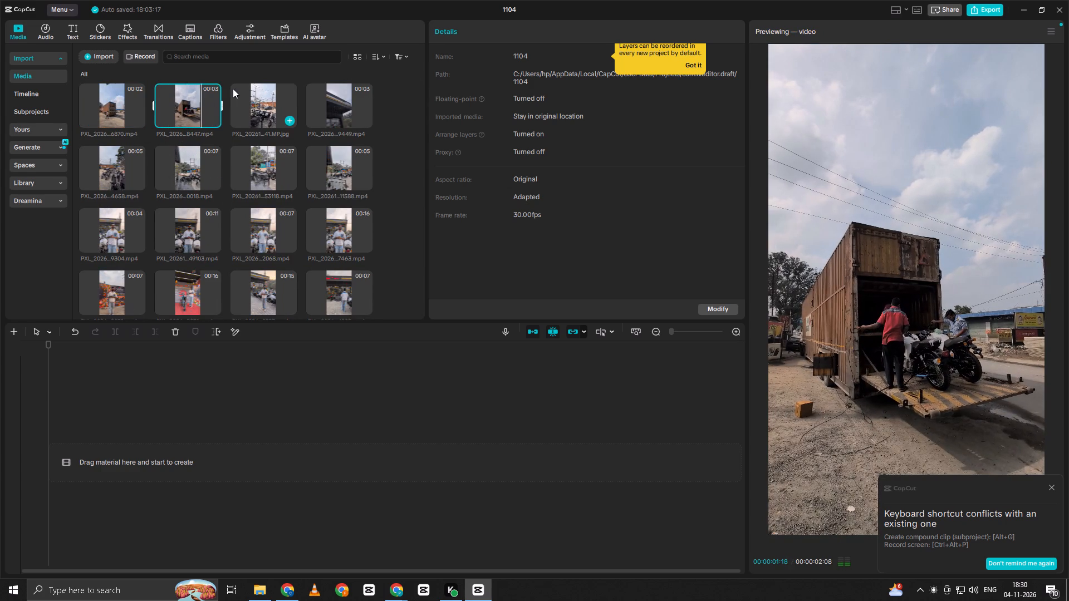
pyautogui.click(271, 106)
pyautogui.press('space')
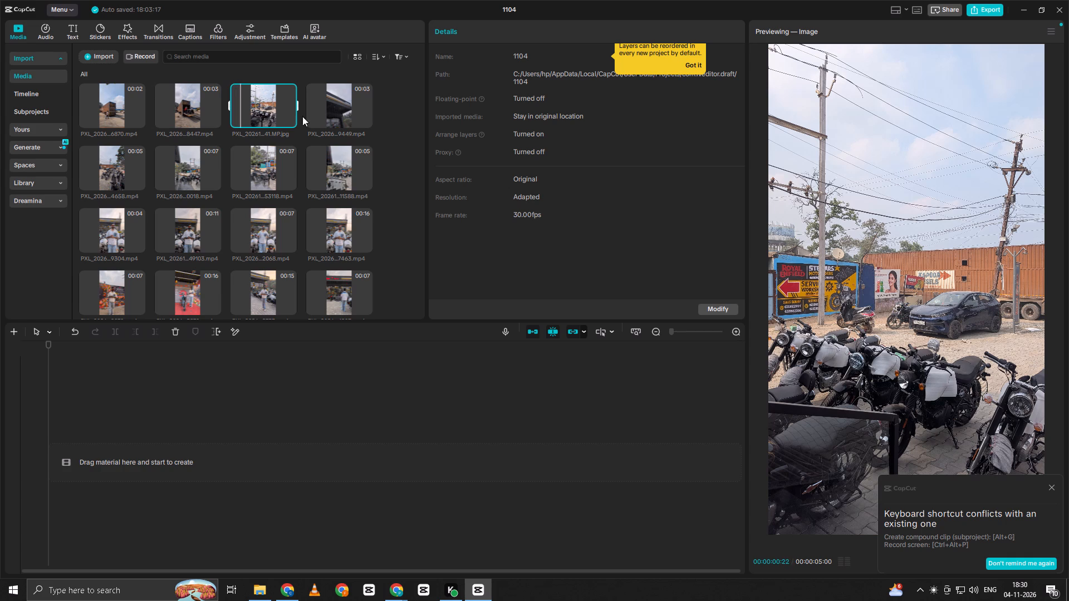
pyautogui.click(325, 124)
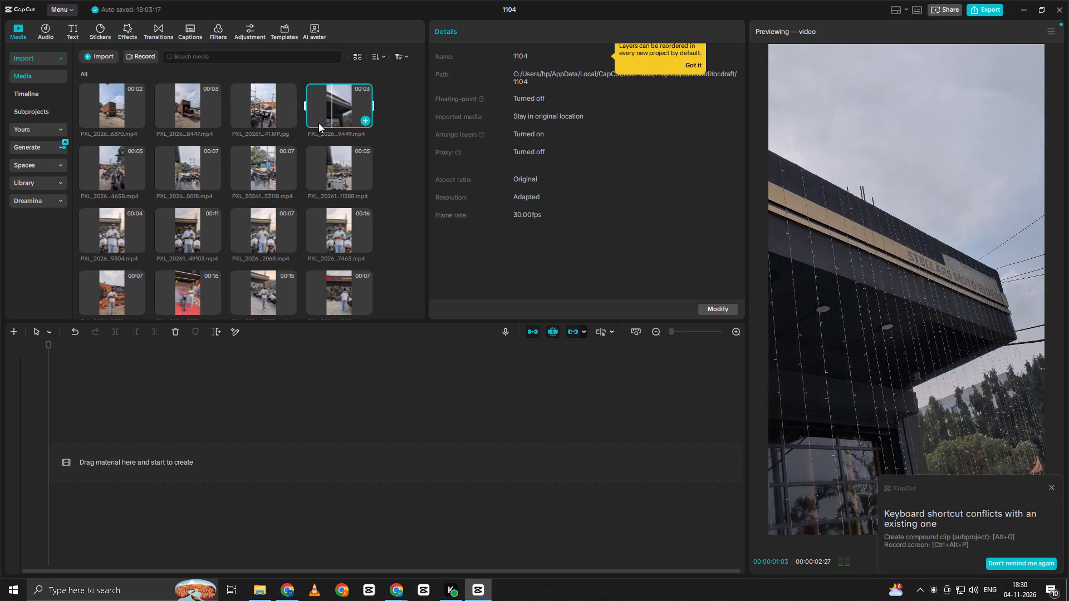
pyautogui.press('space')
# Preview the 7-second and 16-second clips of the presenter in the white shirt outside the showroom.
pyautogui.scroll(-5, 111, 266)
pyautogui.scroll(-4, 210, 256)
pyautogui.scroll(4, 210, 256)
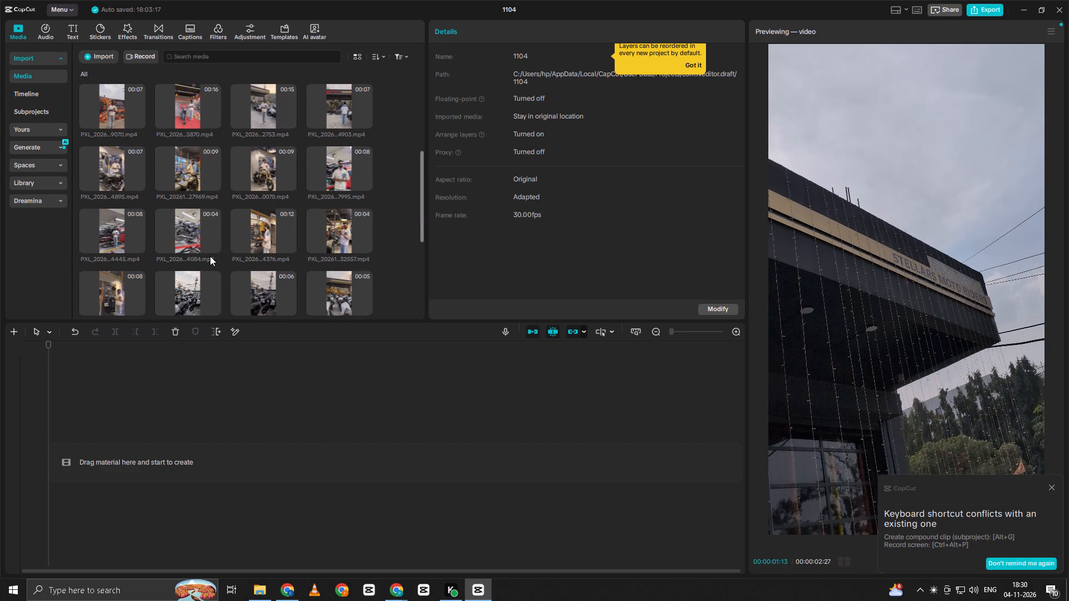
pyautogui.scroll(4, 189, 227)
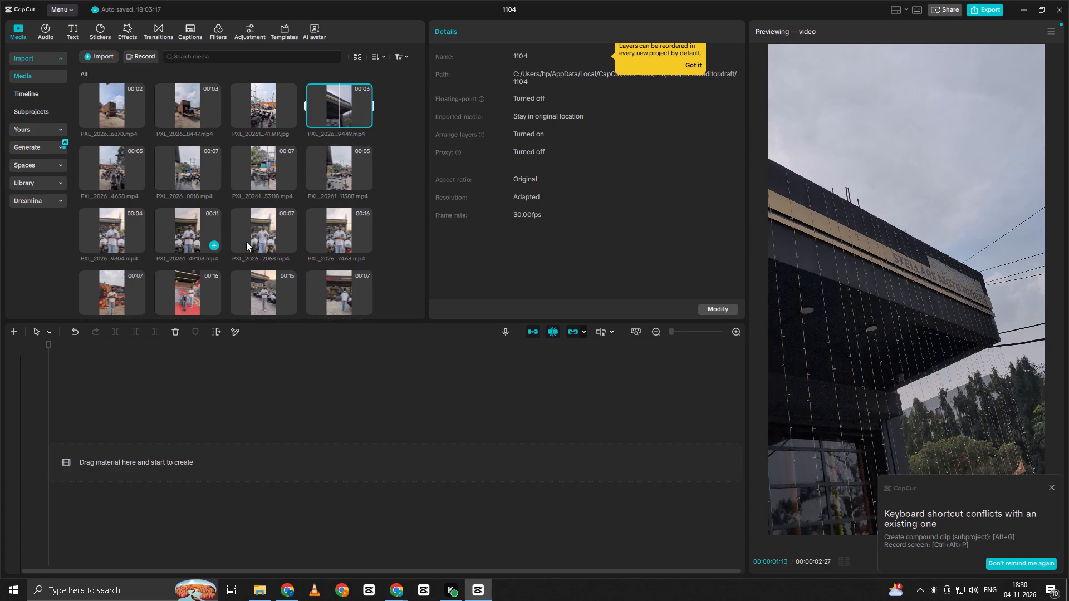
pyautogui.click(272, 230)
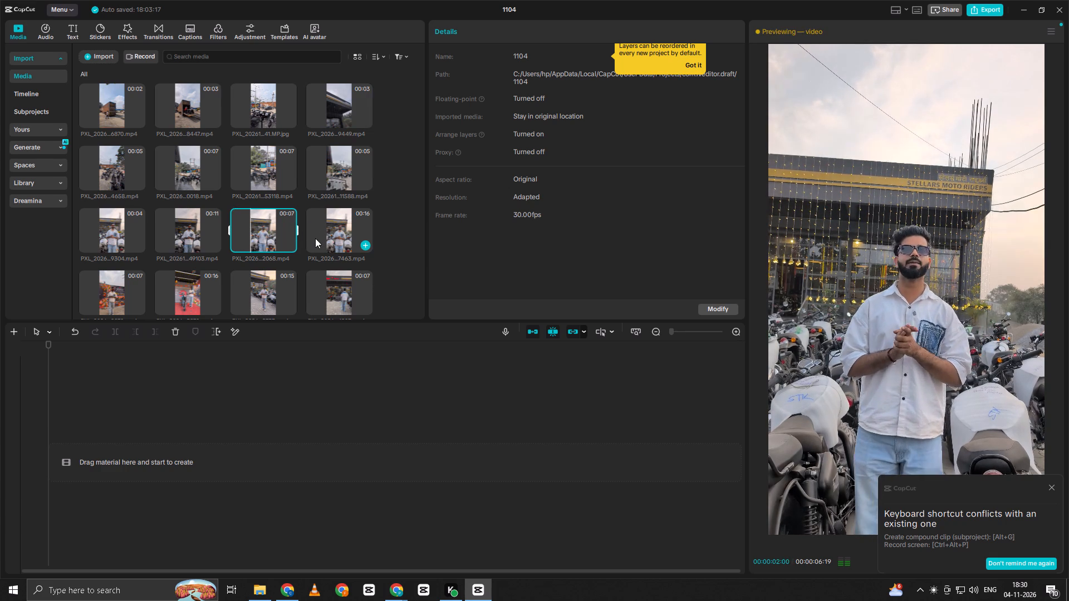
pyautogui.click(336, 230)
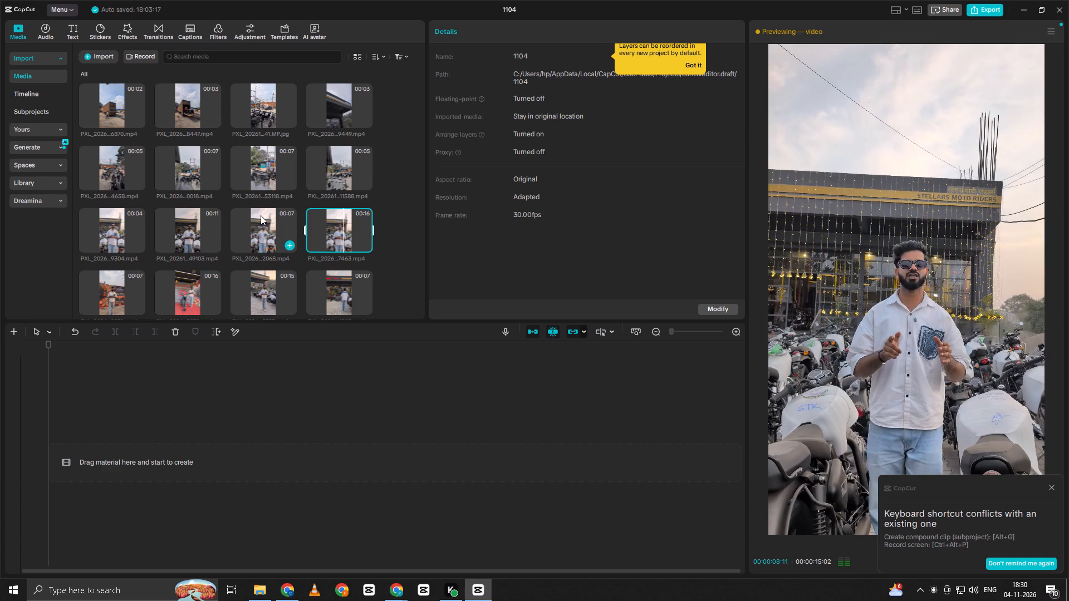
pyautogui.press('space')
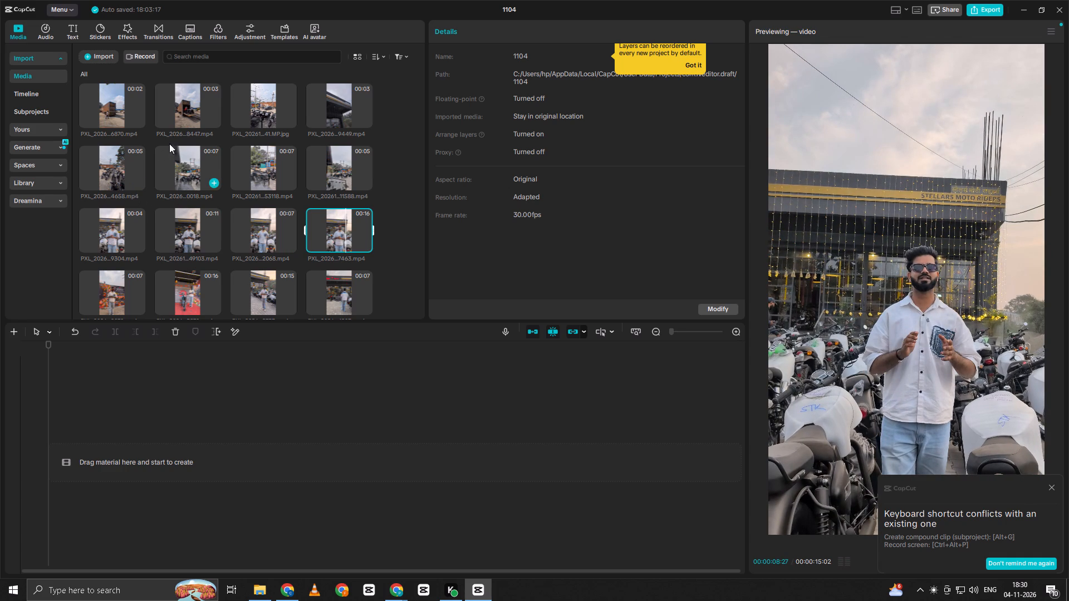
# Look through the whole imported media library to examine the remaining showroom and motorcycle clips.
pyautogui.scroll(-3, 160, 150)
pyautogui.scroll(5, 156, 148)
pyautogui.scroll(-9, 239, 240)
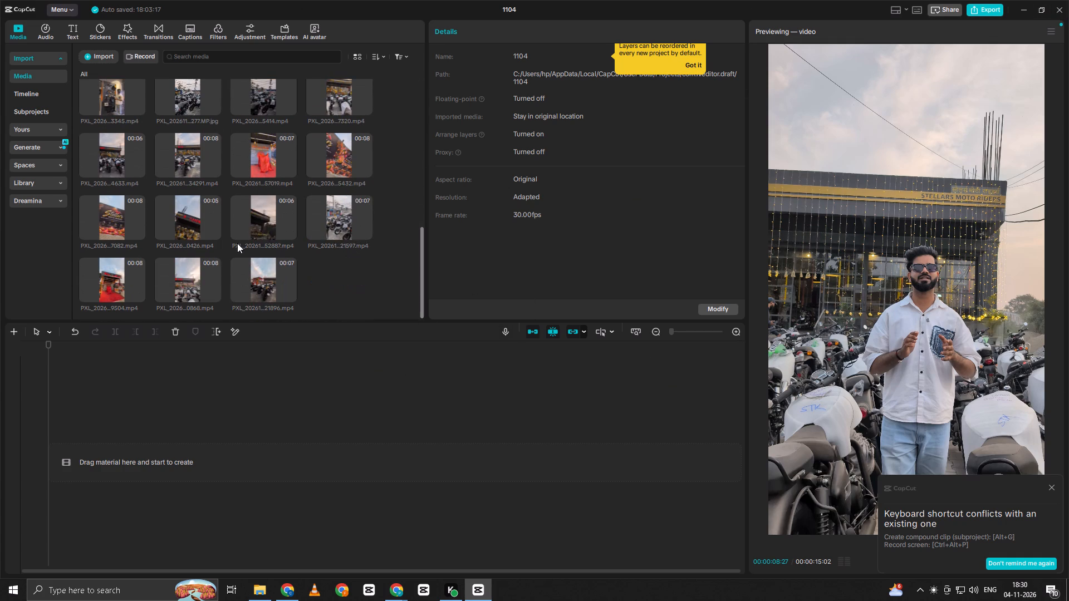
pyautogui.scroll(-4, 237, 243)
pyautogui.scroll(4, 236, 243)
pyautogui.scroll(4, 219, 182)
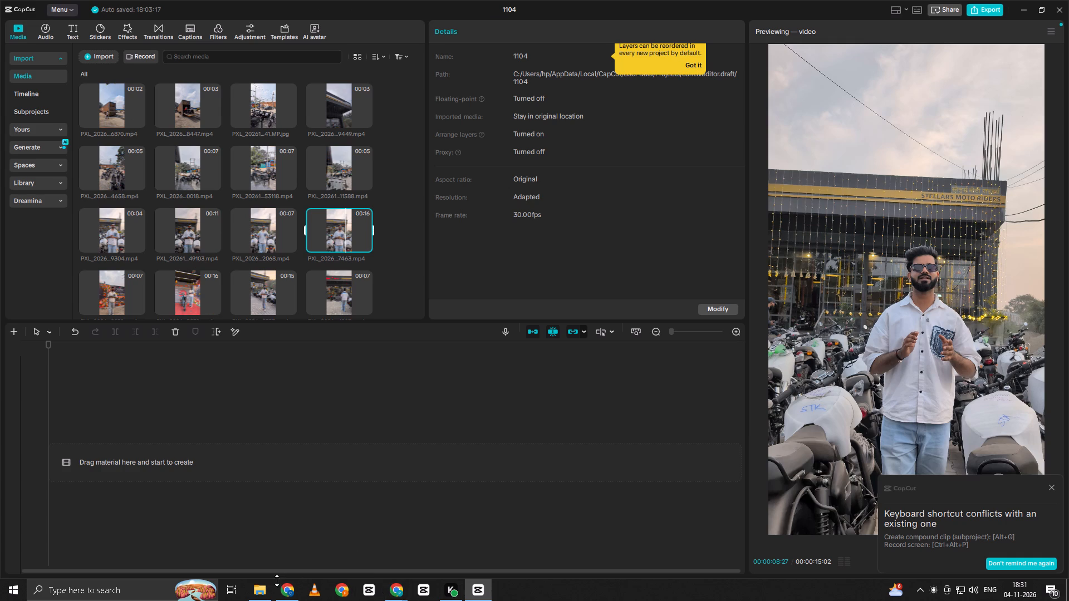
# Switch to File Explorer and play YEDA YUNG (Instrumental) from the Downloads folder to listen to the beat.
pyautogui.click(267, 592)
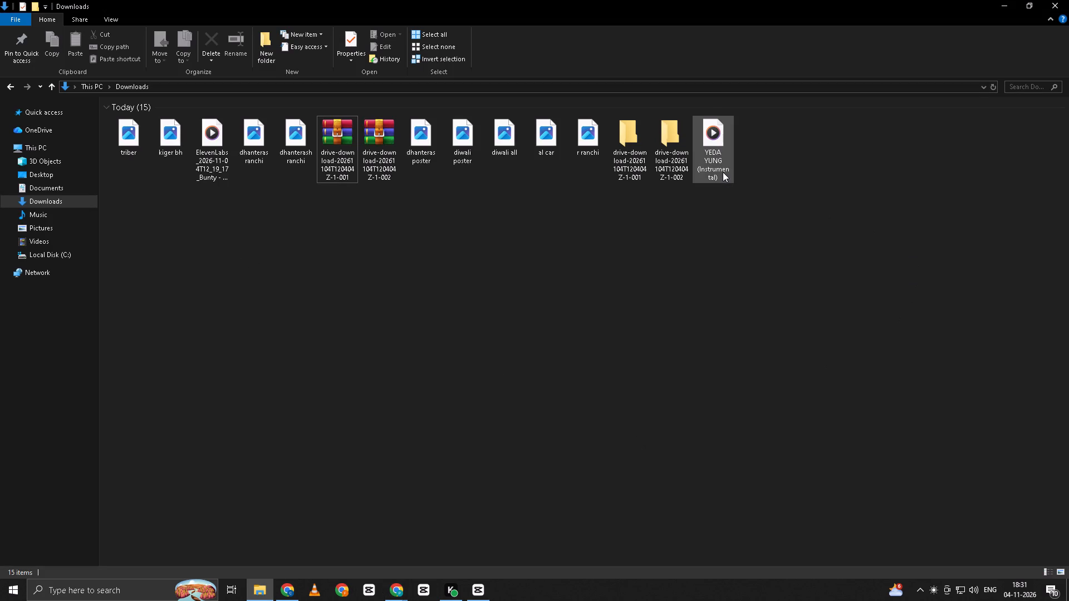
pyautogui.click(714, 148)
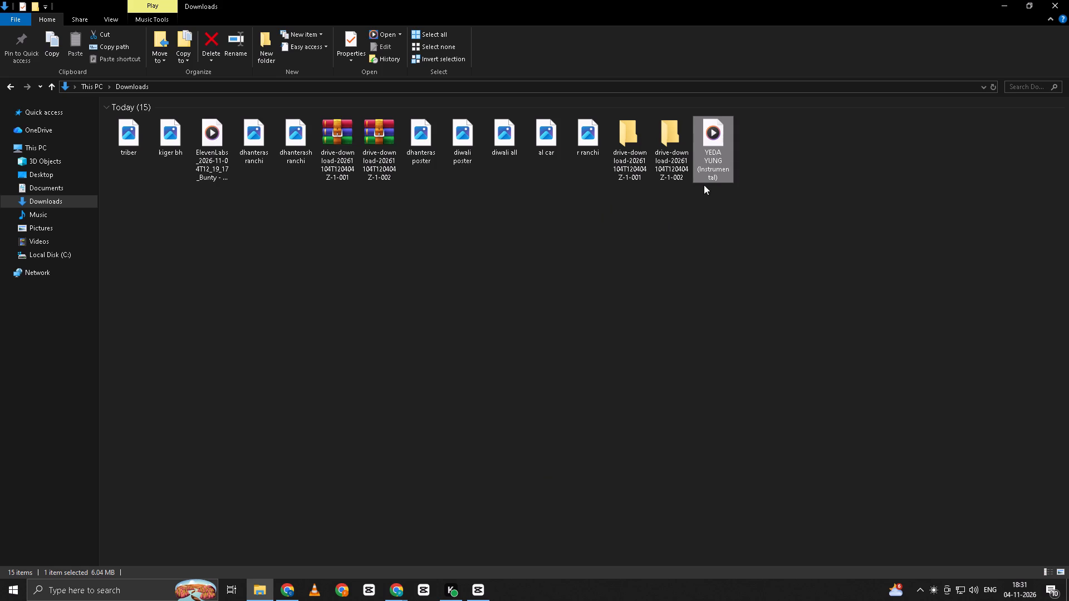
pyautogui.doubleClick(705, 154)
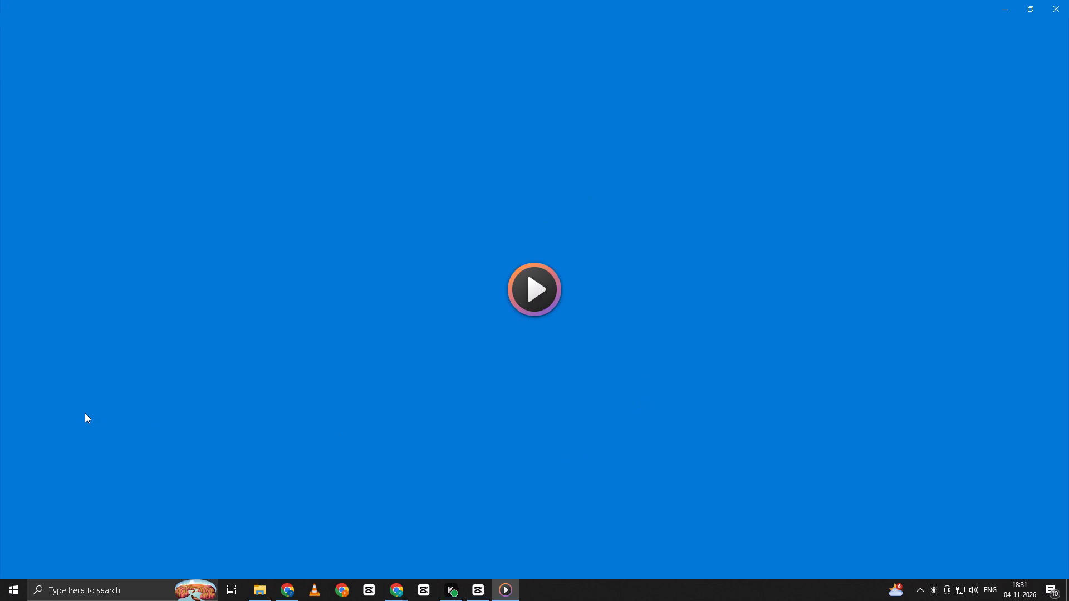
pyautogui.press('space')
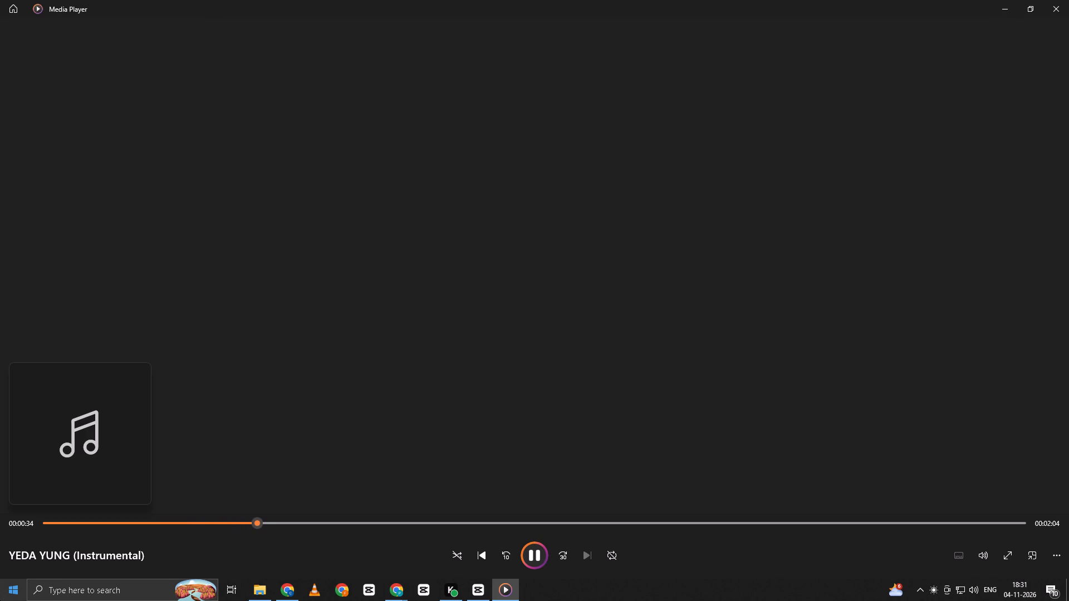
# Rewind the instrumental to its beginning and pause it at about 0:02.
pyautogui.click(97, 516)
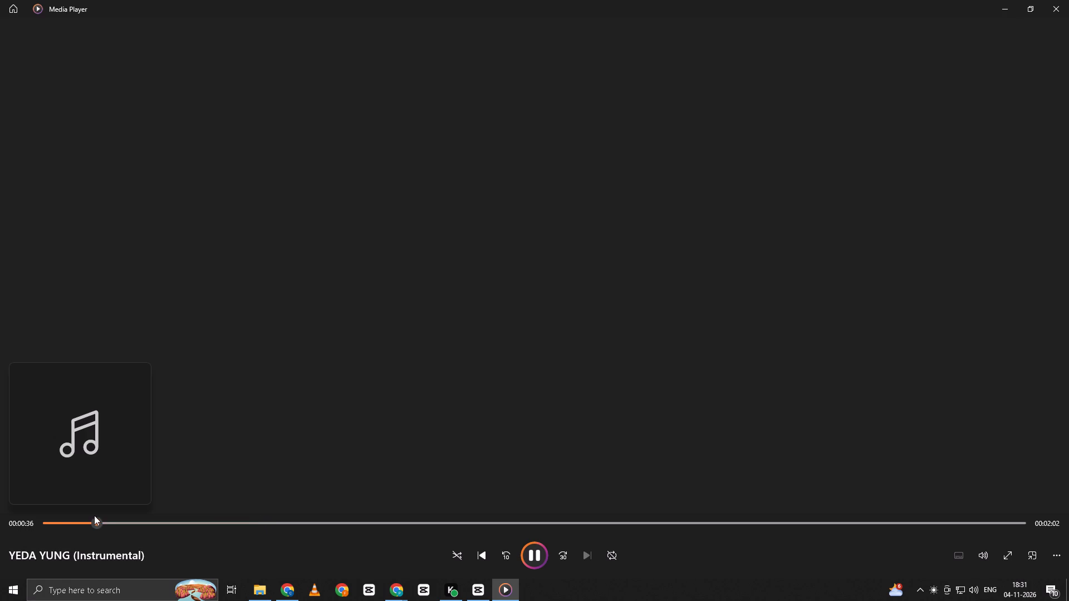
pyautogui.moveTo(93, 518); pyautogui.dragTo(37, 538)
pyautogui.press('space')
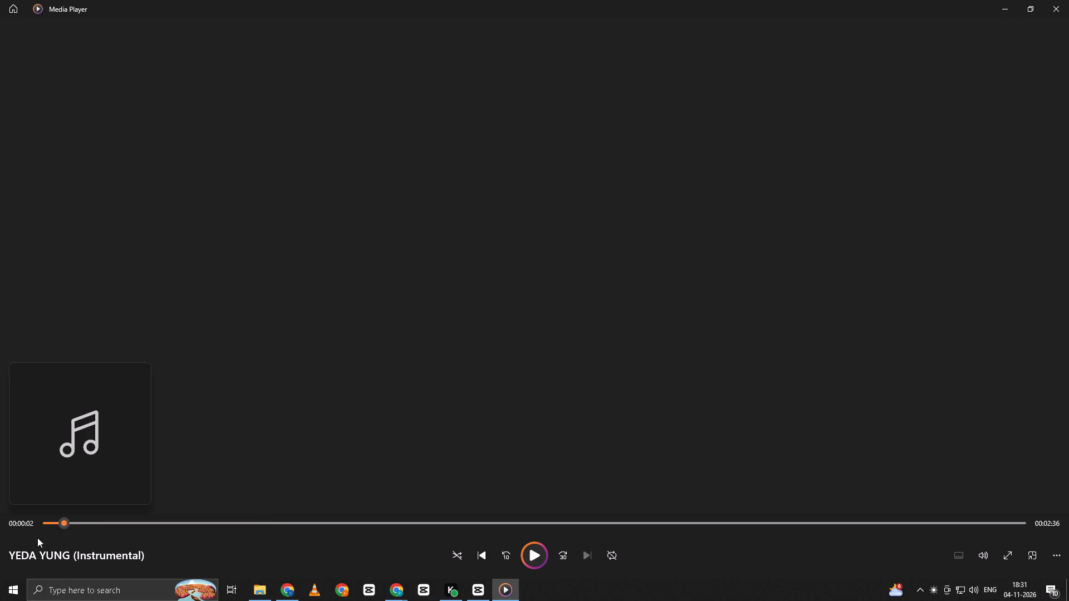
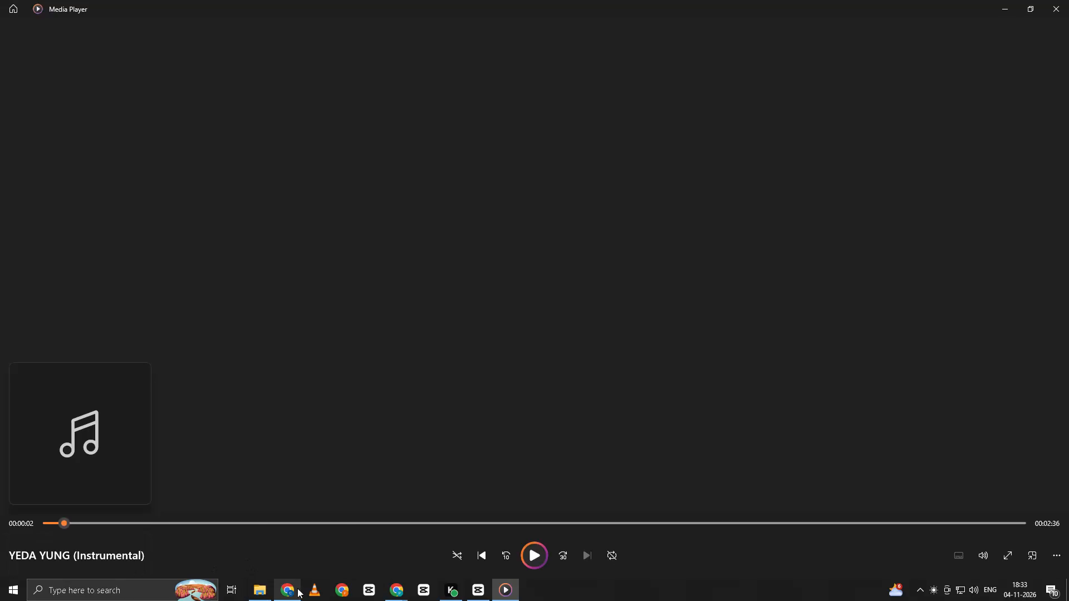
# Switch to Chrome and briefly play the YEDA YUNG (Instrumental) video on YouTube, pausing it at about 0:03.
pyautogui.click(289, 593)
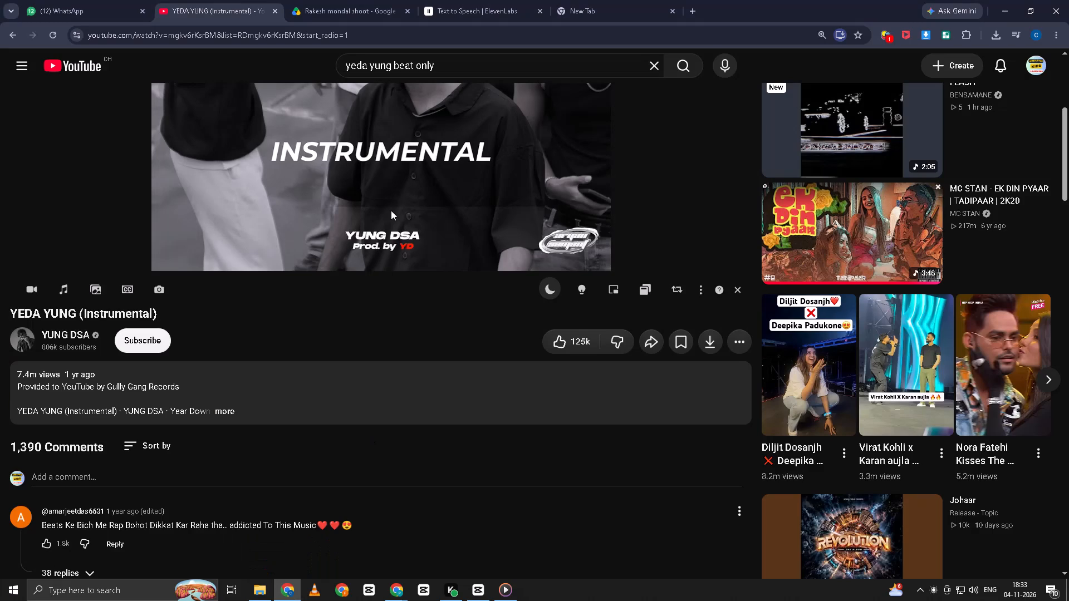
pyautogui.scroll(4, 497, 191)
pyautogui.click(400, 268)
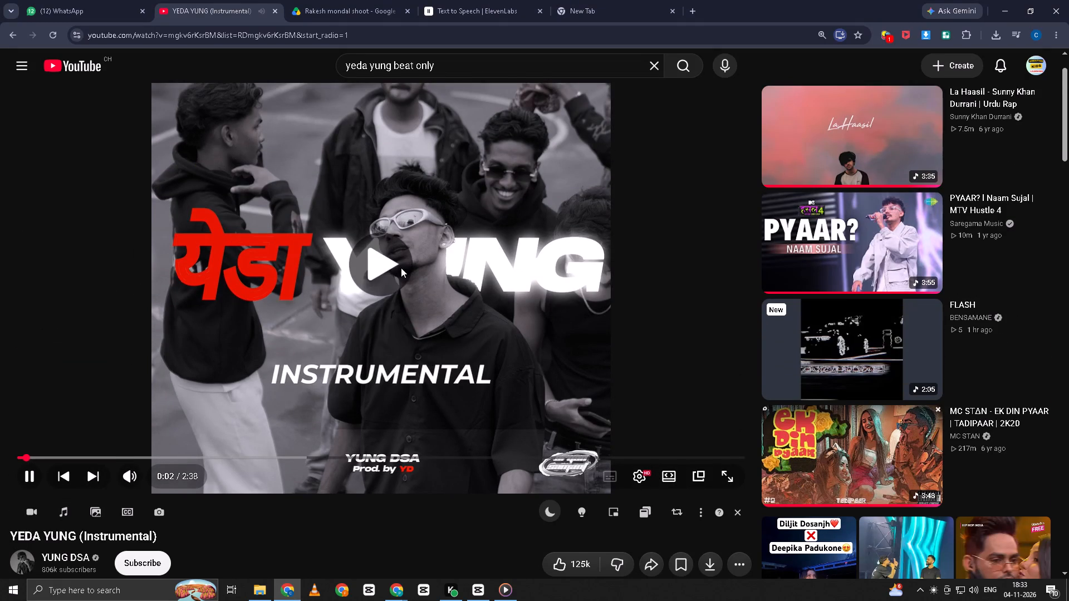
pyautogui.click(403, 277)
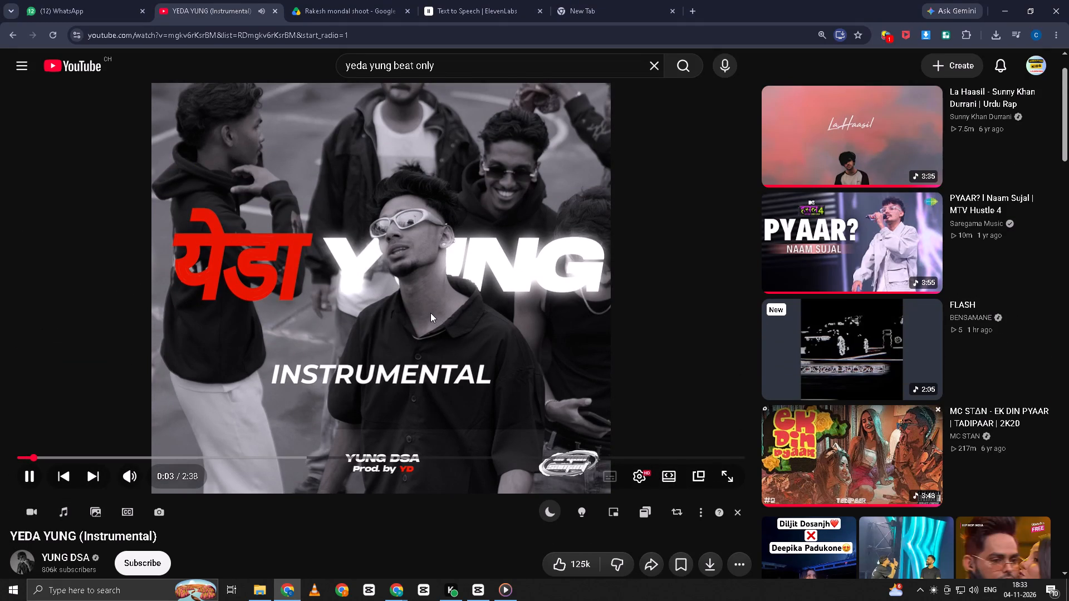
# Switch to CapCut and preview the 5-second and 7-second clips of the parked motorcycles in the second row of the media library.
pyautogui.click(480, 587)
pyautogui.scroll(5, 86, 128)
pyautogui.scroll(-5, 70, 185)
pyautogui.scroll(6, 97, 173)
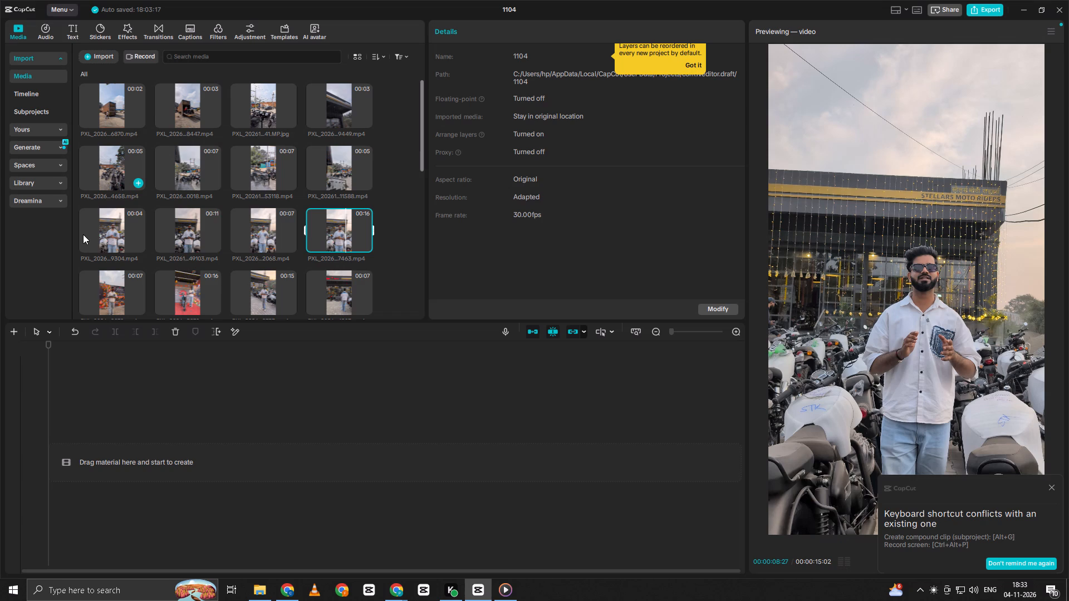
pyautogui.click(103, 172)
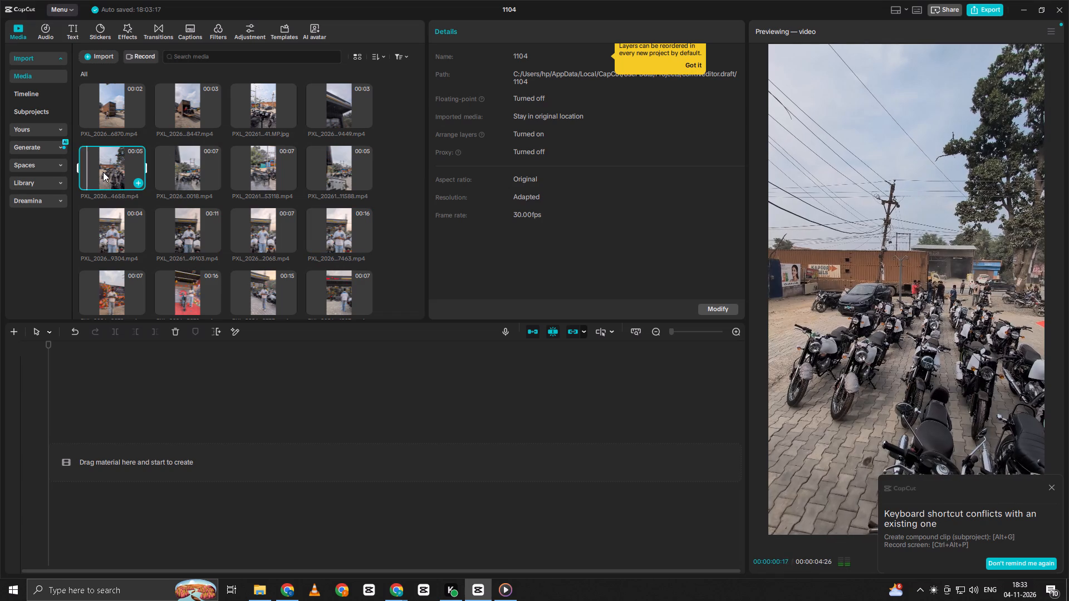
pyautogui.press('space')
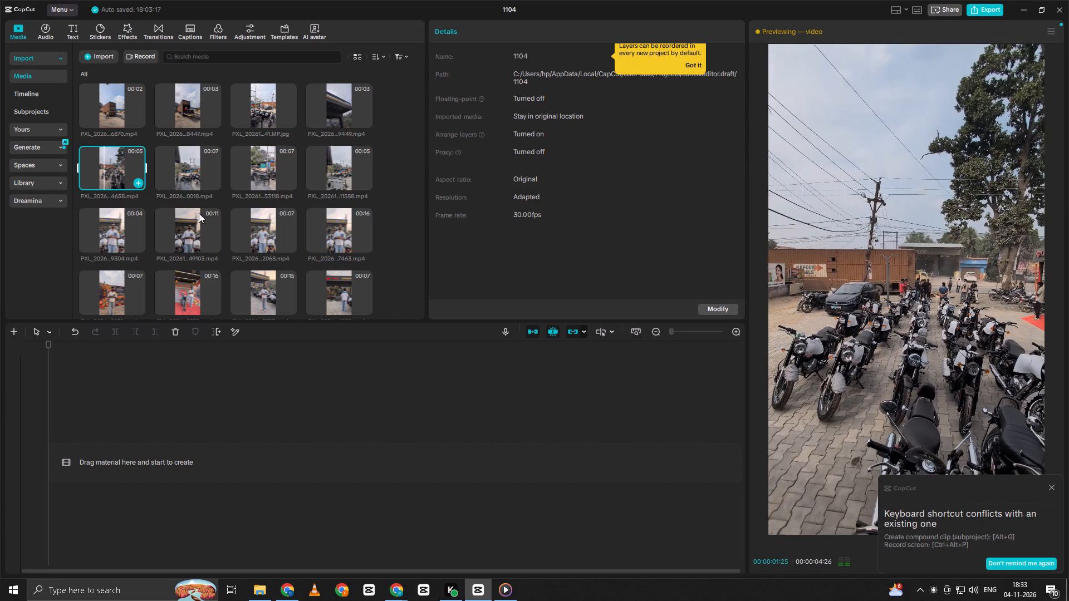
pyautogui.click(207, 173)
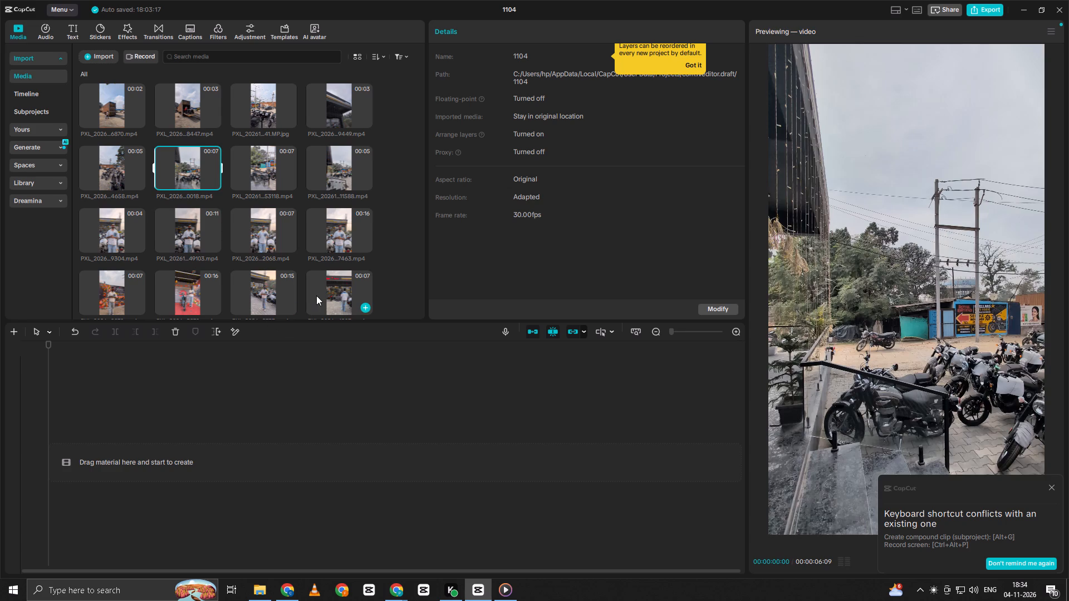
# Preview the remaining parked-motorcycle clips and the presenter's 7-second and 4-second clips, and look through the rest of the media library.
pyautogui.scroll(-2, 277, 239)
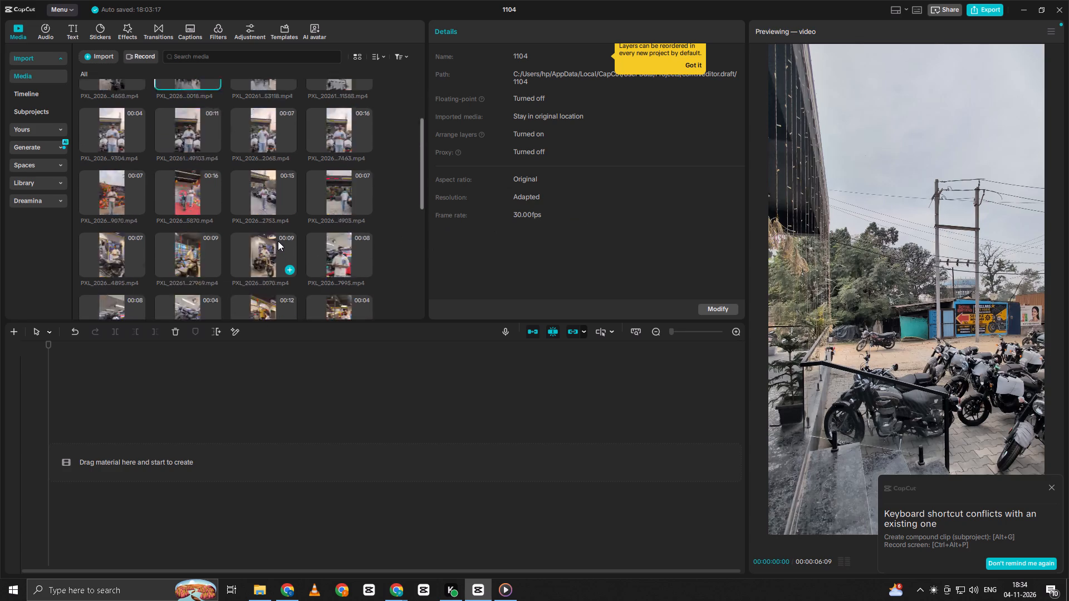
pyautogui.scroll(-2, 278, 241)
pyautogui.scroll(9, 277, 240)
pyautogui.click(261, 225)
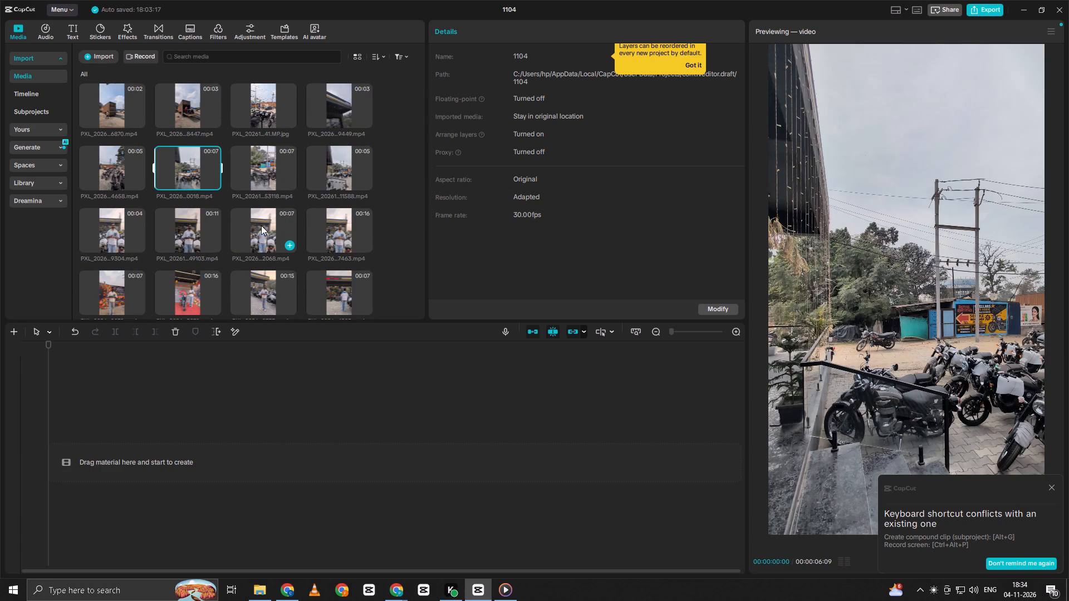
pyautogui.press('space')
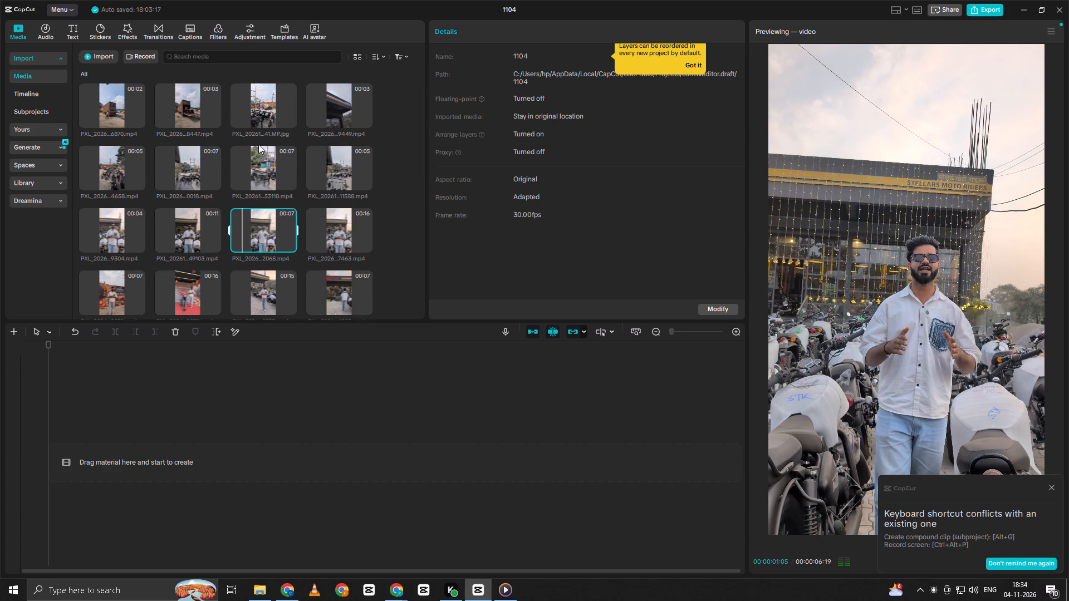
pyautogui.click(270, 165)
pyautogui.click(329, 168)
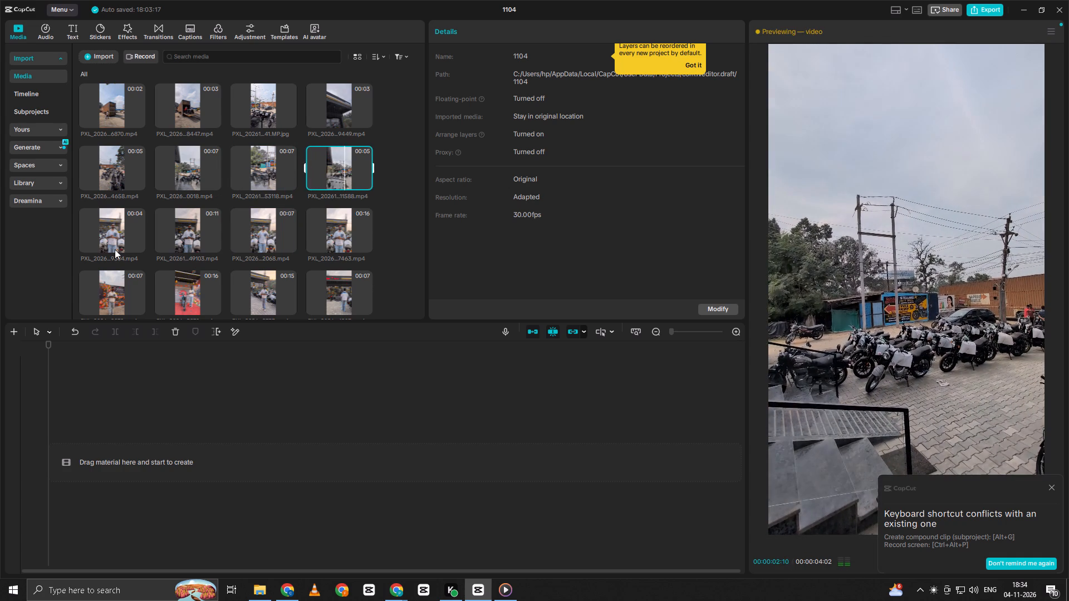
pyautogui.click(105, 229)
pyautogui.press('space')
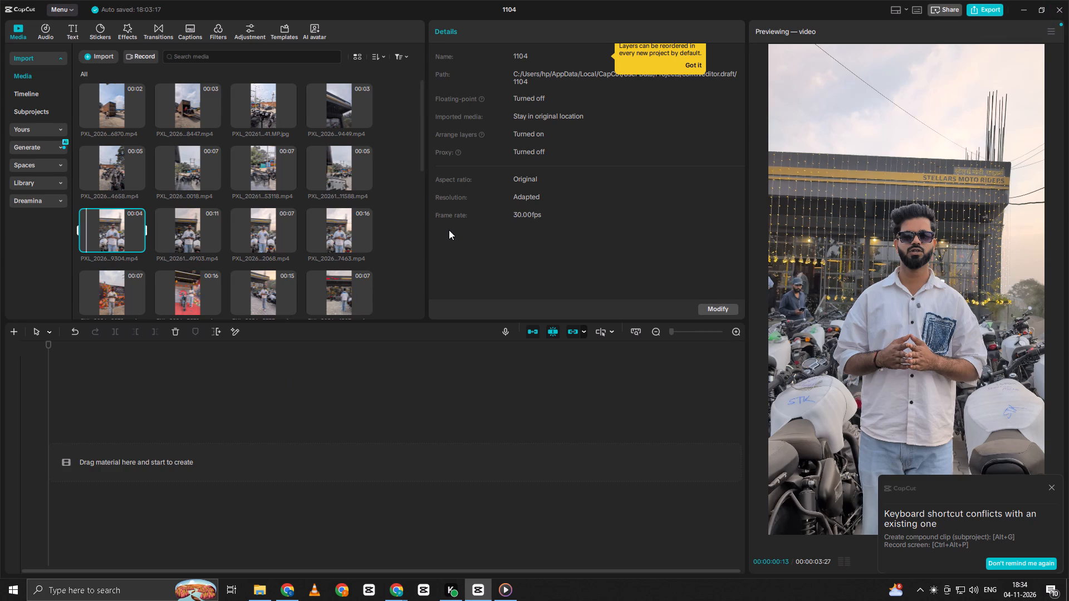
pyautogui.scroll(-3, 218, 269)
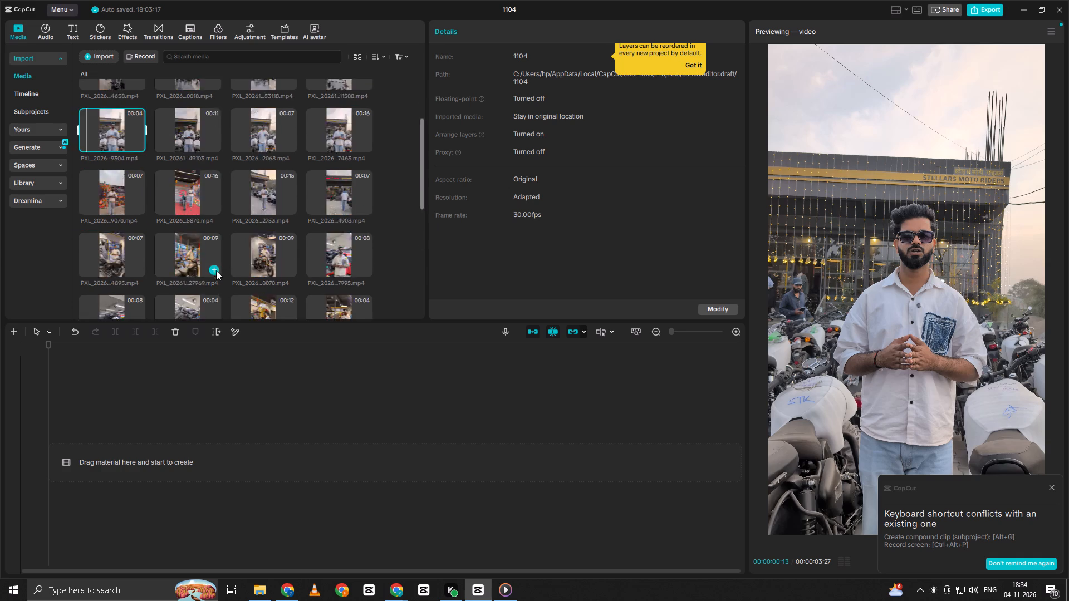
pyautogui.scroll(-4, 216, 270)
pyautogui.scroll(11, 202, 274)
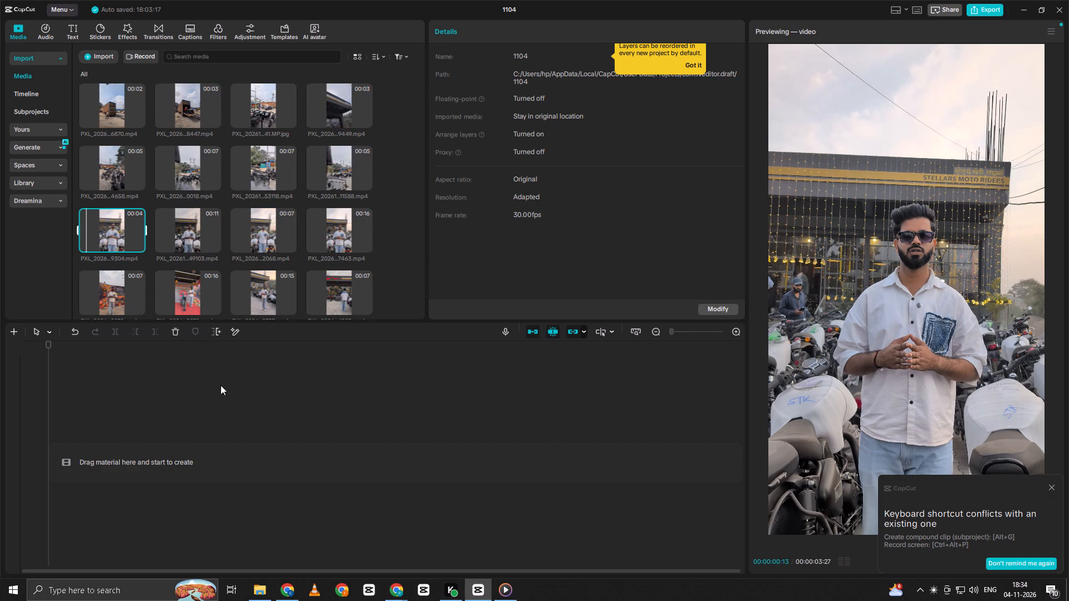
# Import all three videos from the Downloads folder drive-download-20261104T120404Z-1-002 into the CapCut media library.
pyautogui.click(257, 591)
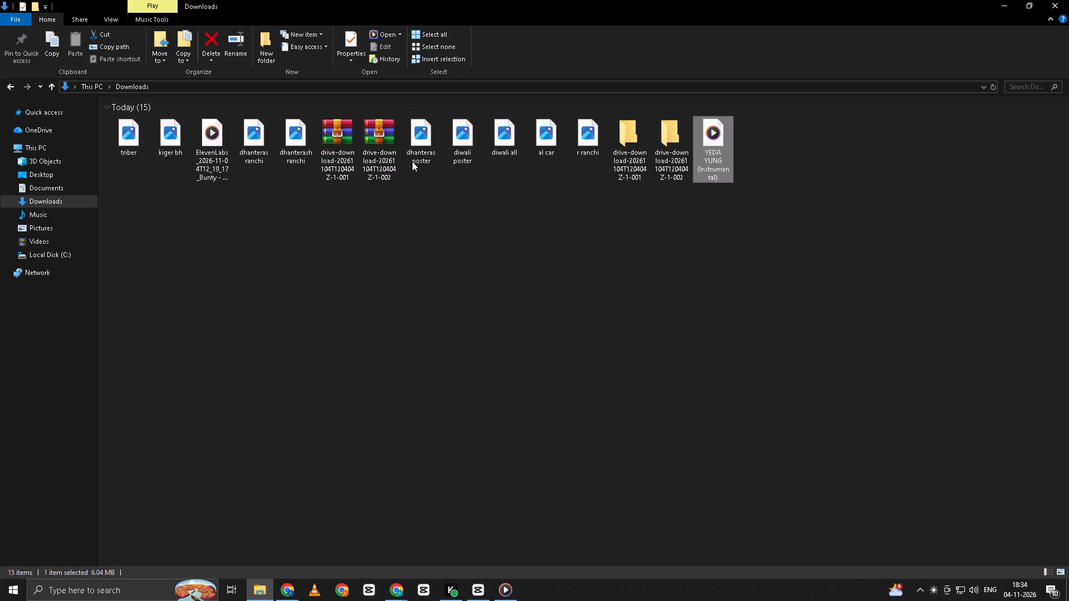
pyautogui.doubleClick(681, 172)
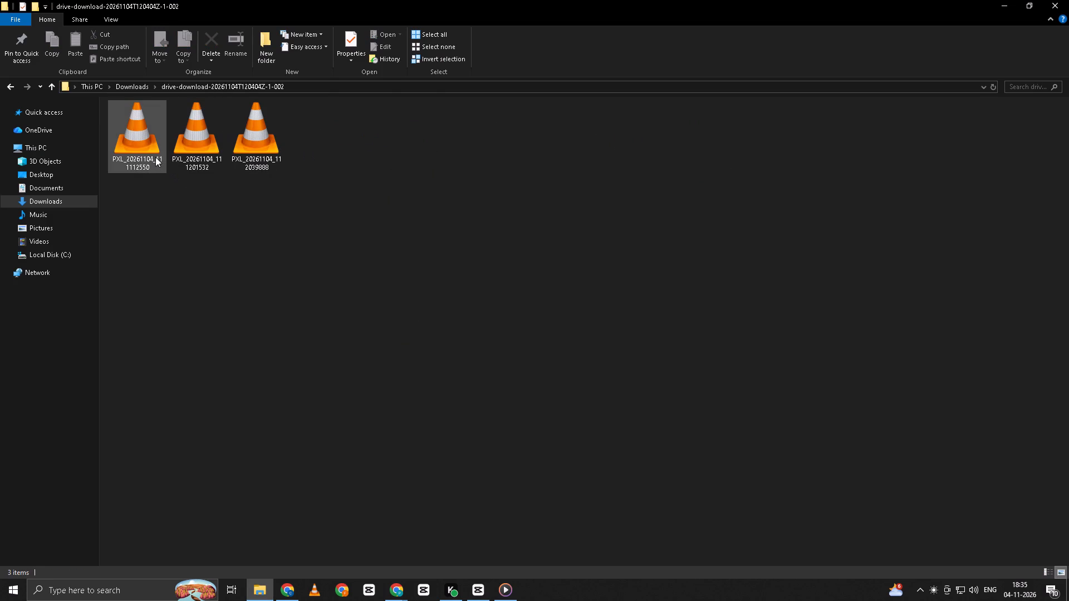
pyautogui.hotkey('ctrl', 'a')
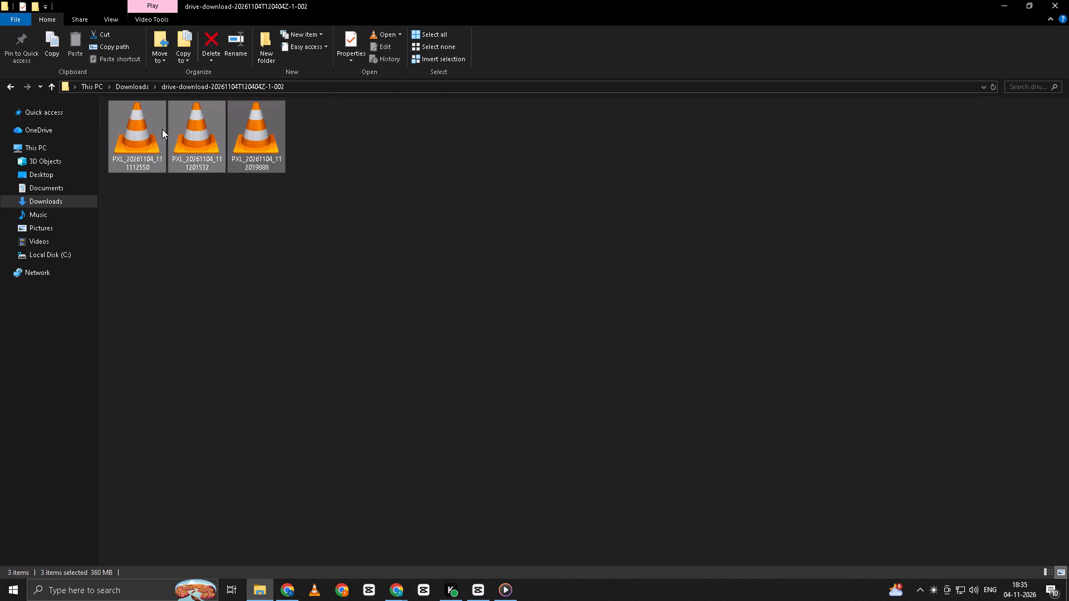
pyautogui.moveTo(126, 127); pyautogui.dragTo(518, 594)
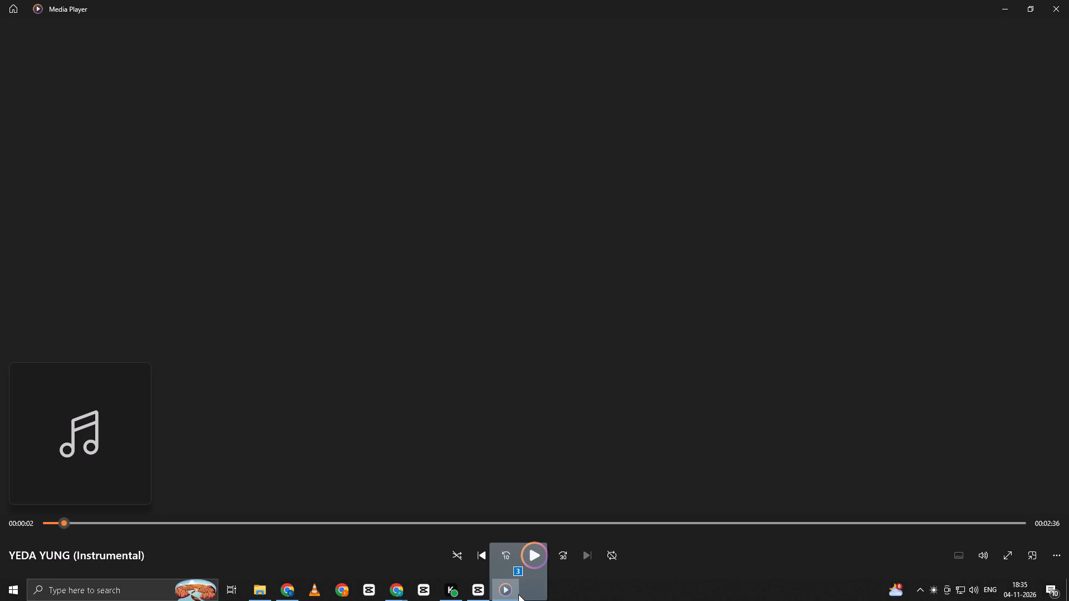
pyautogui.moveTo(518, 594); pyautogui.dragTo(343, 275)
# Preview the newly imported 17-second, 19-second and 13-second presenter clips at the end of the media library.
pyautogui.click(105, 284)
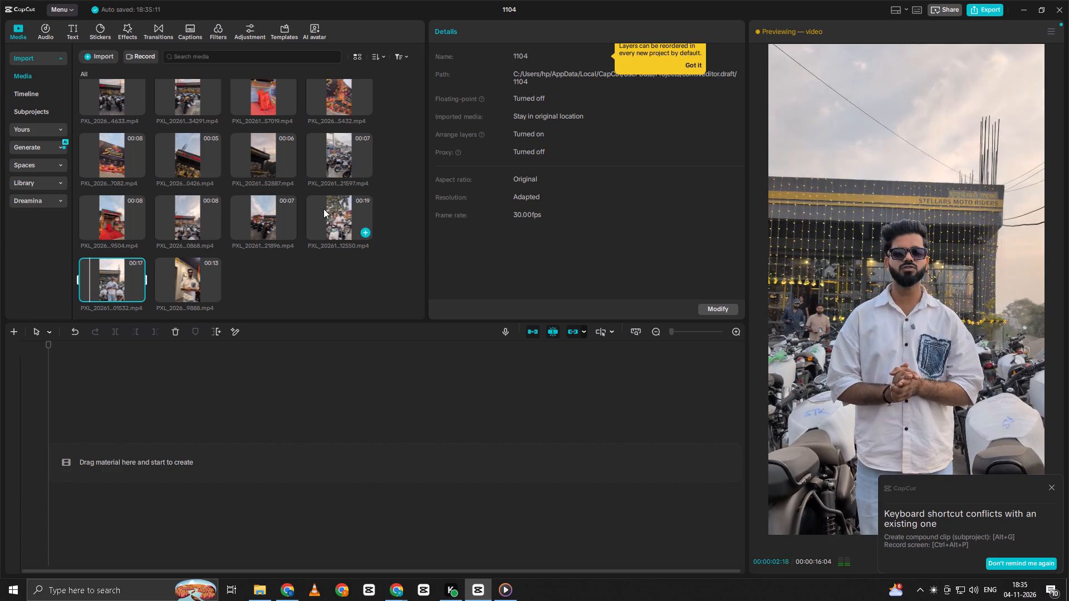
pyautogui.click(335, 211)
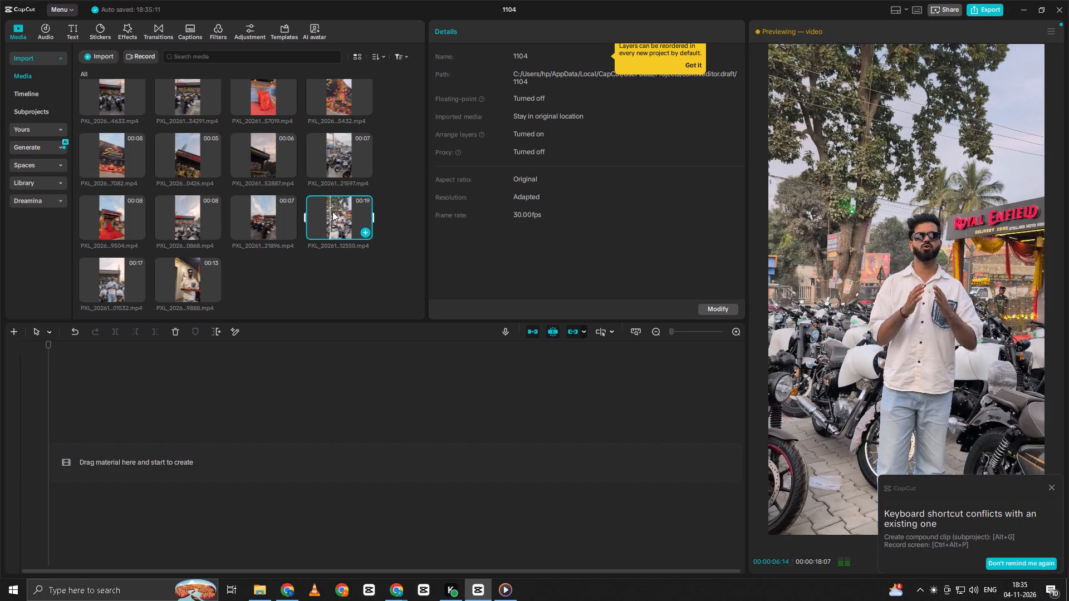
pyautogui.press('space')
pyautogui.click(200, 289)
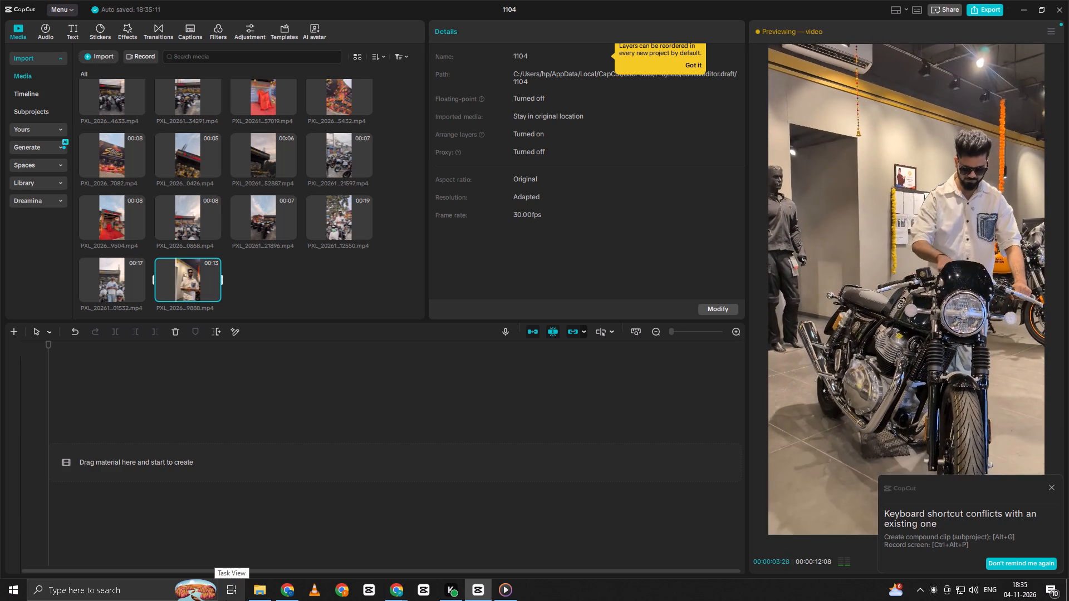
pyautogui.press('space')
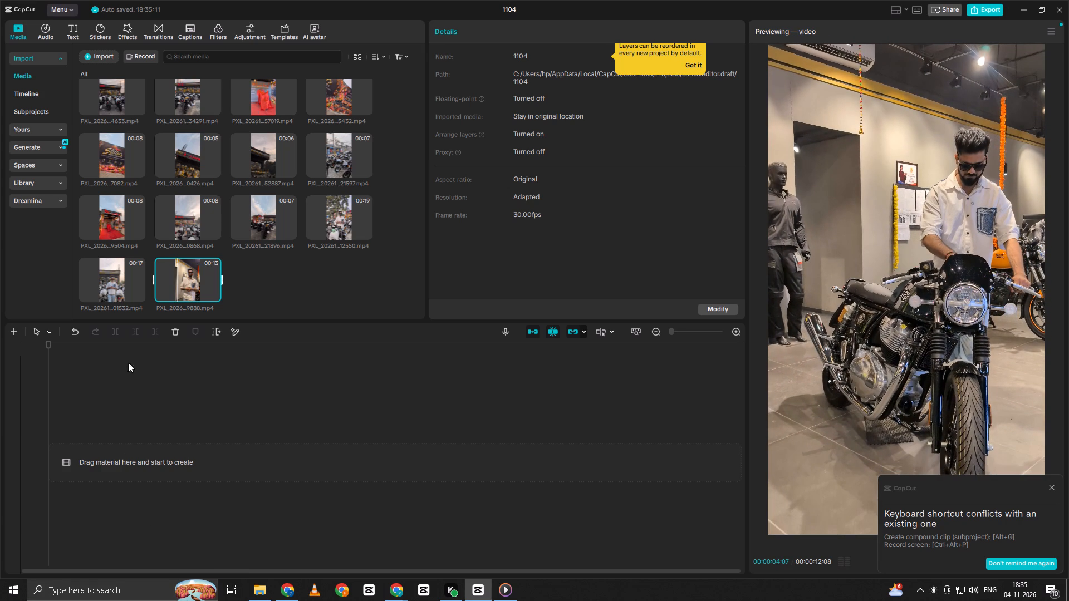
# Preview the first row of the media library: the two container truck clips, the parked-motorcycle photo and the showroom exterior clip.
pyautogui.scroll(6, 183, 161)
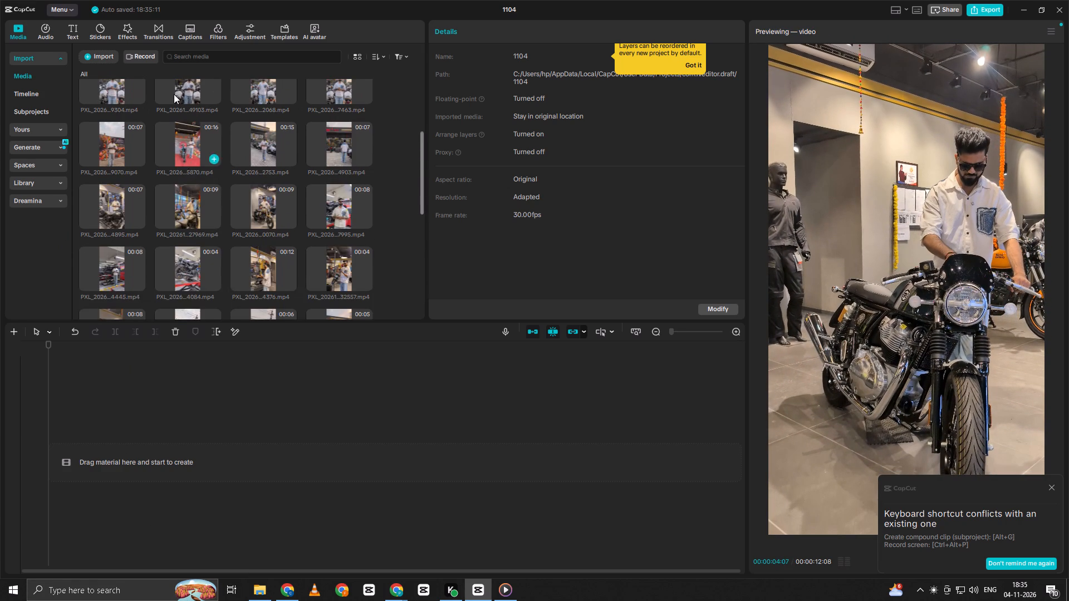
pyautogui.scroll(7, 173, 94)
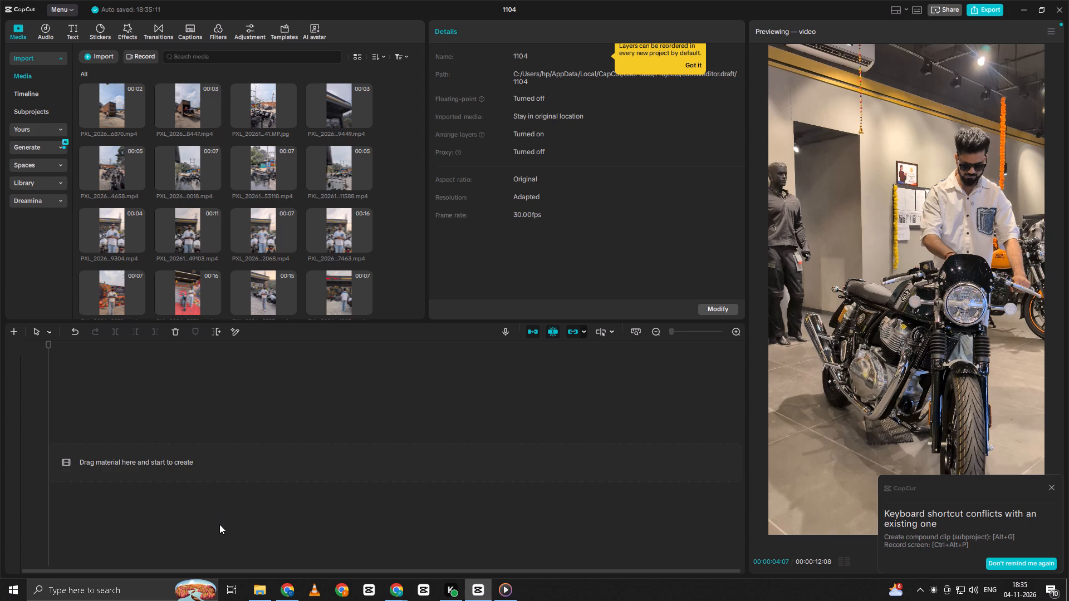
pyautogui.scroll(4, 187, 237)
pyautogui.click(117, 104)
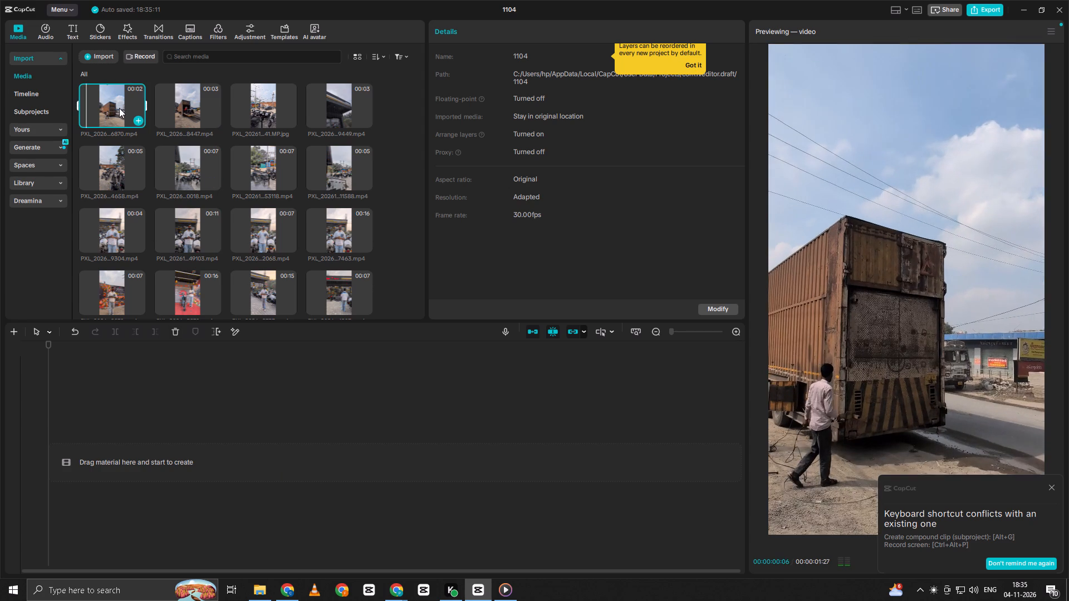
pyautogui.click(180, 98)
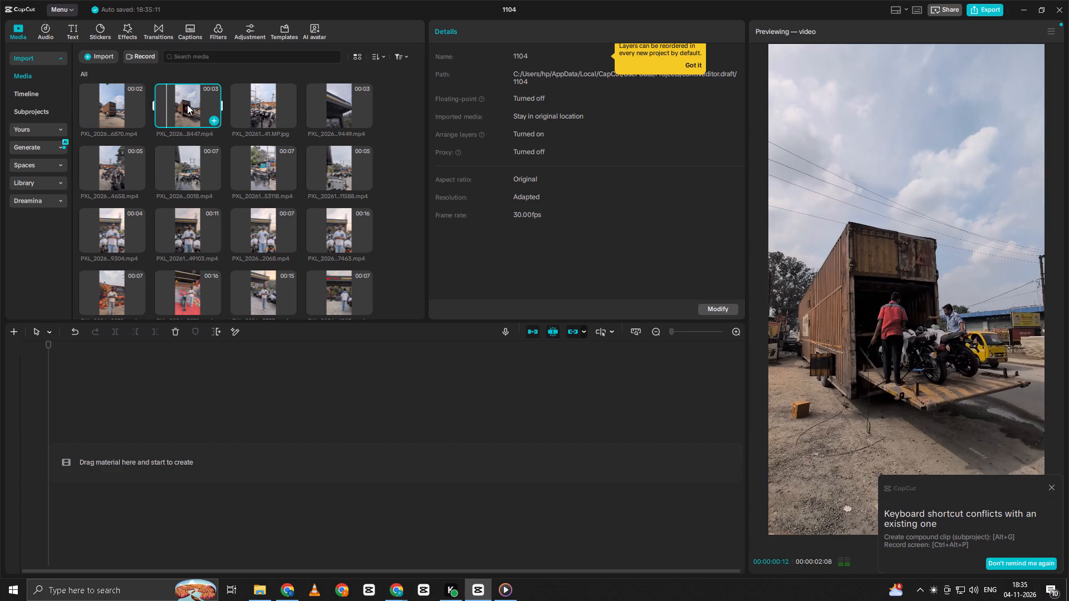
pyautogui.press('space')
pyautogui.click(285, 112)
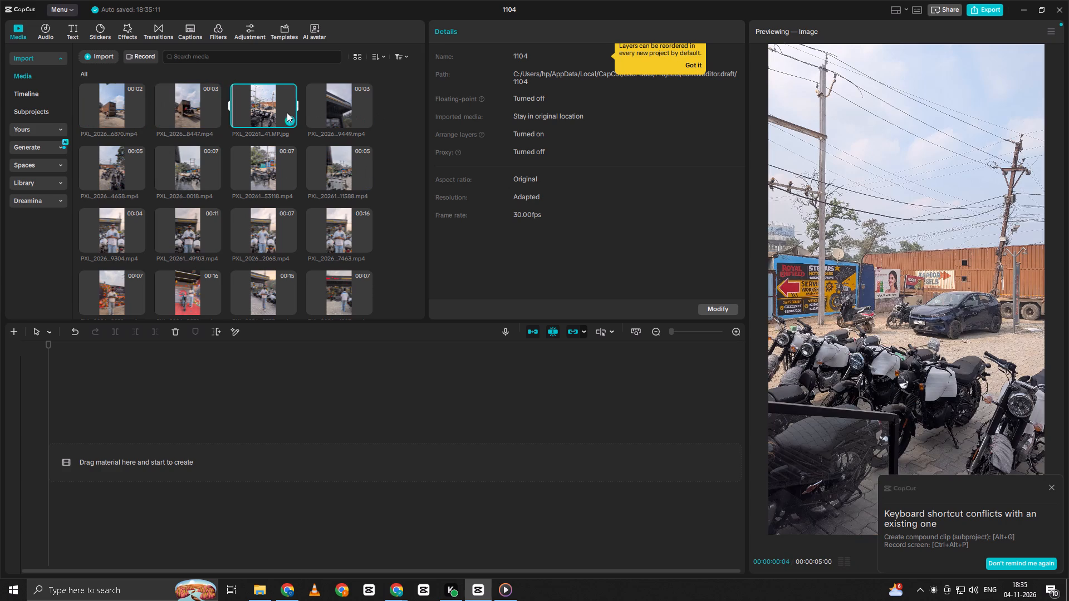
pyautogui.press('space')
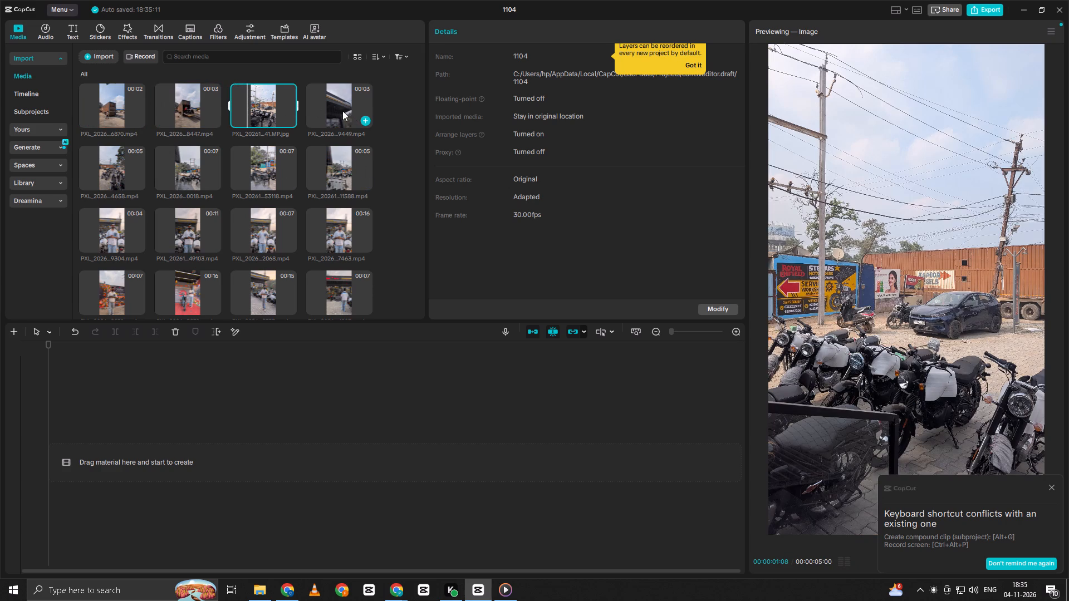
pyautogui.click(342, 111)
pyautogui.press('space')
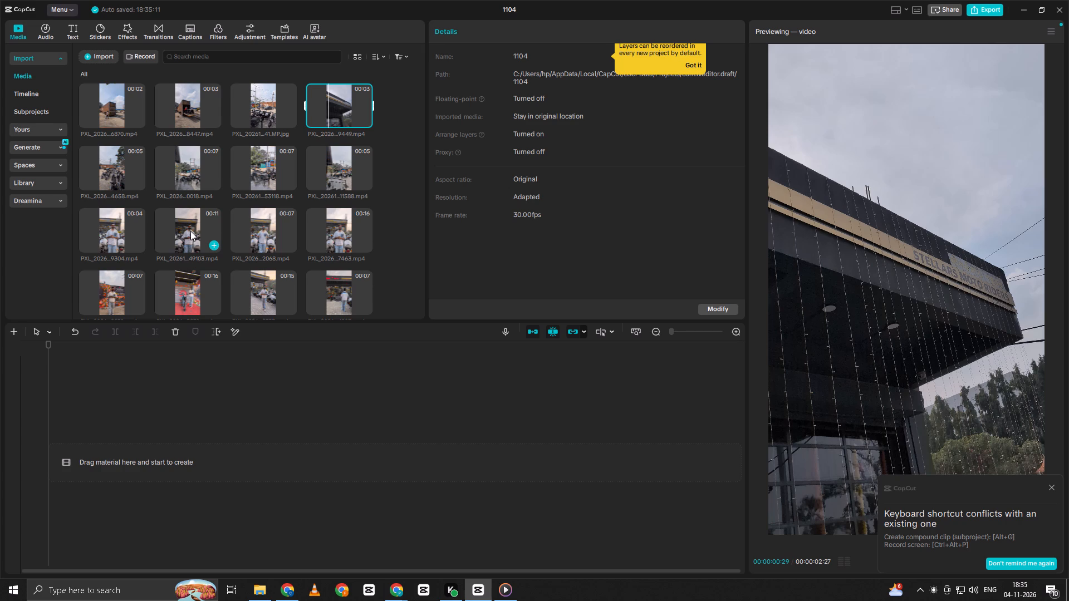
# Look through the rest of the library and preview the 7-second clip of motorcycles parked before the Royal Enfield service workshop sign.
pyautogui.scroll(-3, 247, 254)
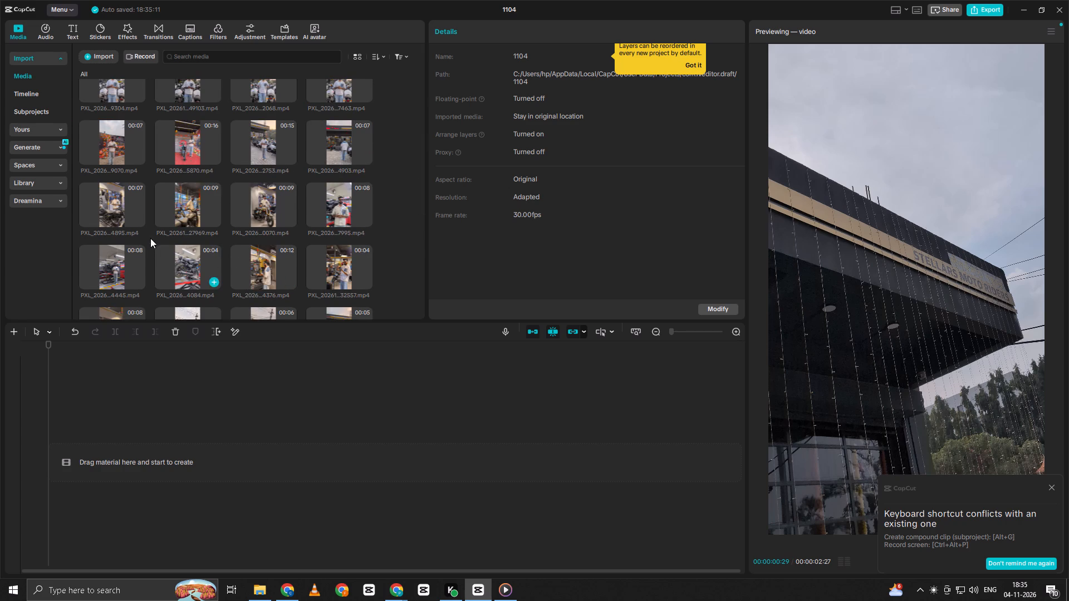
pyautogui.scroll(-5, 149, 238)
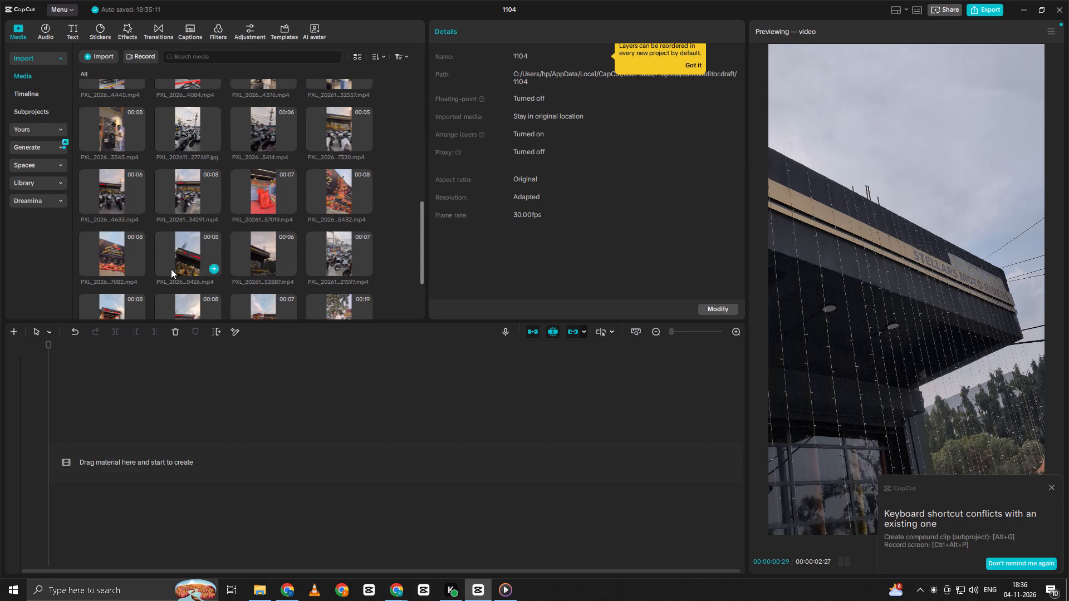
pyautogui.click(327, 211)
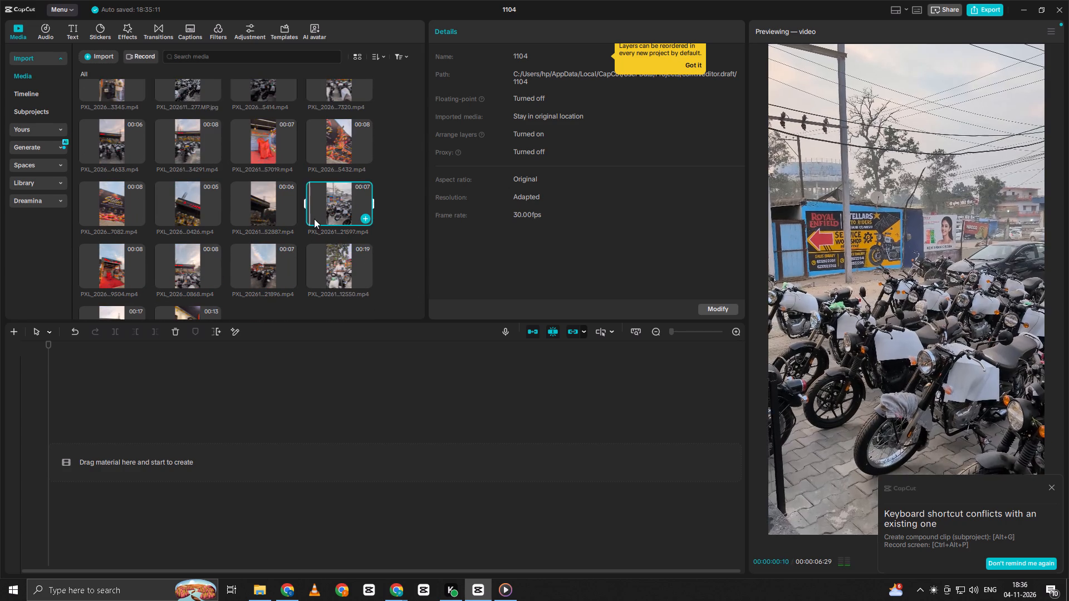
pyautogui.press('space')
pyautogui.scroll(-3, 172, 248)
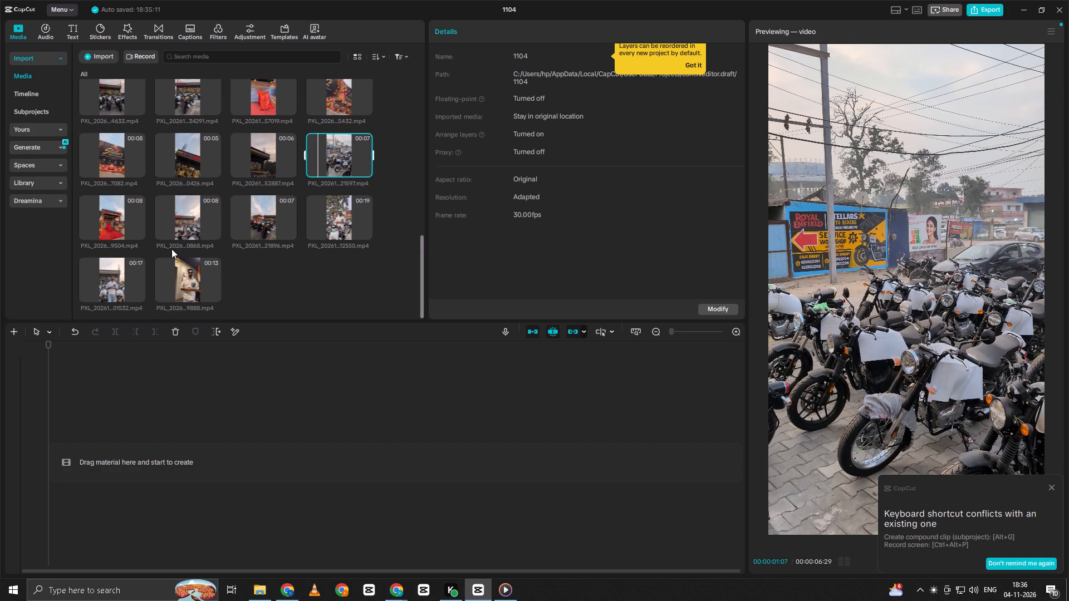
# Preview the 8-second showroom exterior clip and the 19-second and 17-second presenter clips near the end of the media library.
pyautogui.scroll(-2, 171, 249)
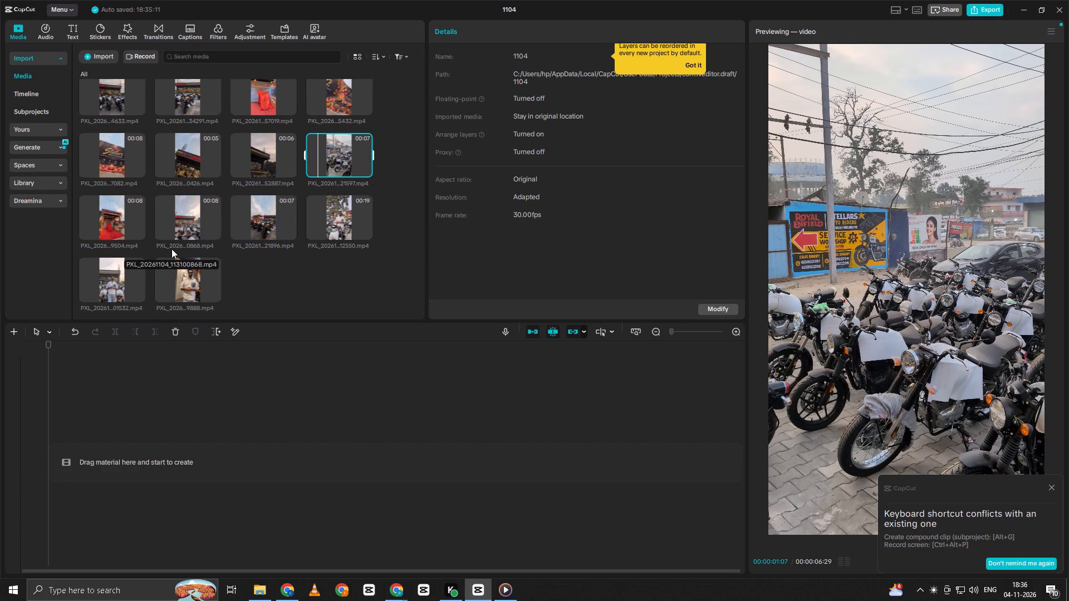
pyautogui.click(188, 223)
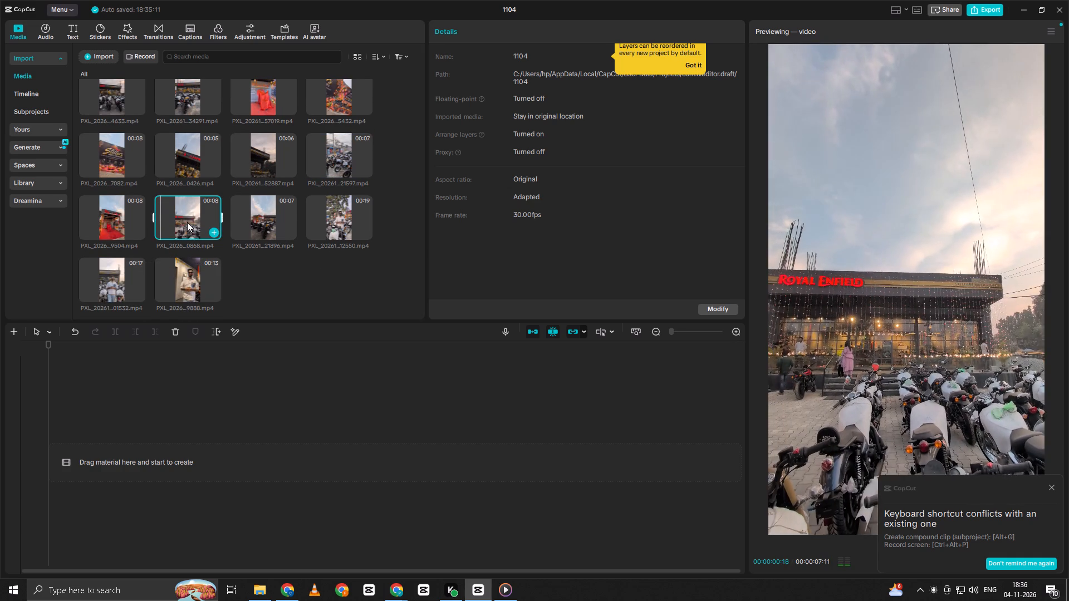
pyautogui.press('space')
pyautogui.click(347, 215)
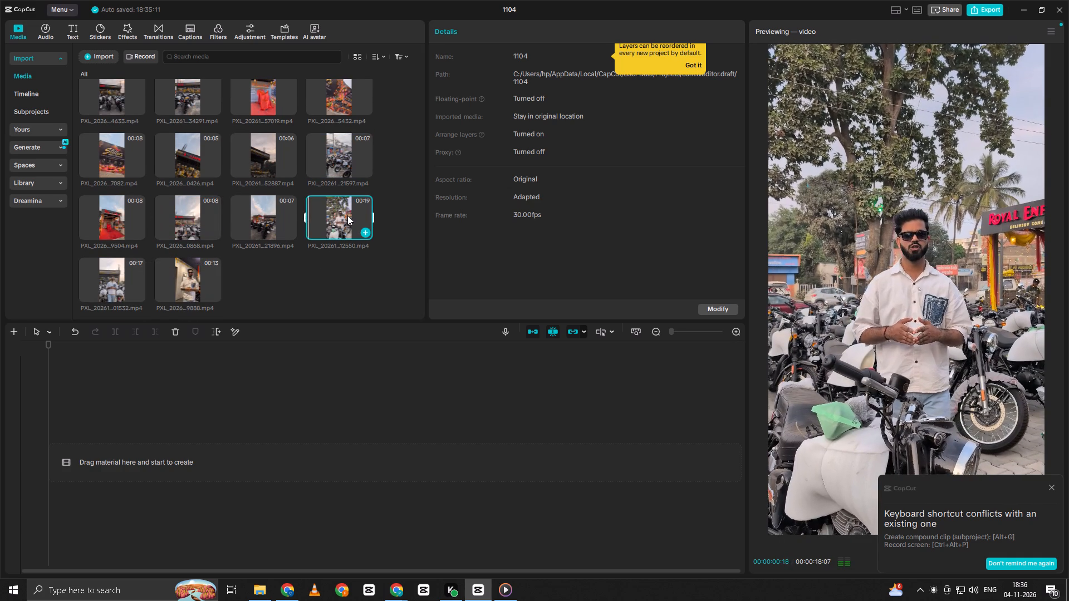
pyautogui.press('space')
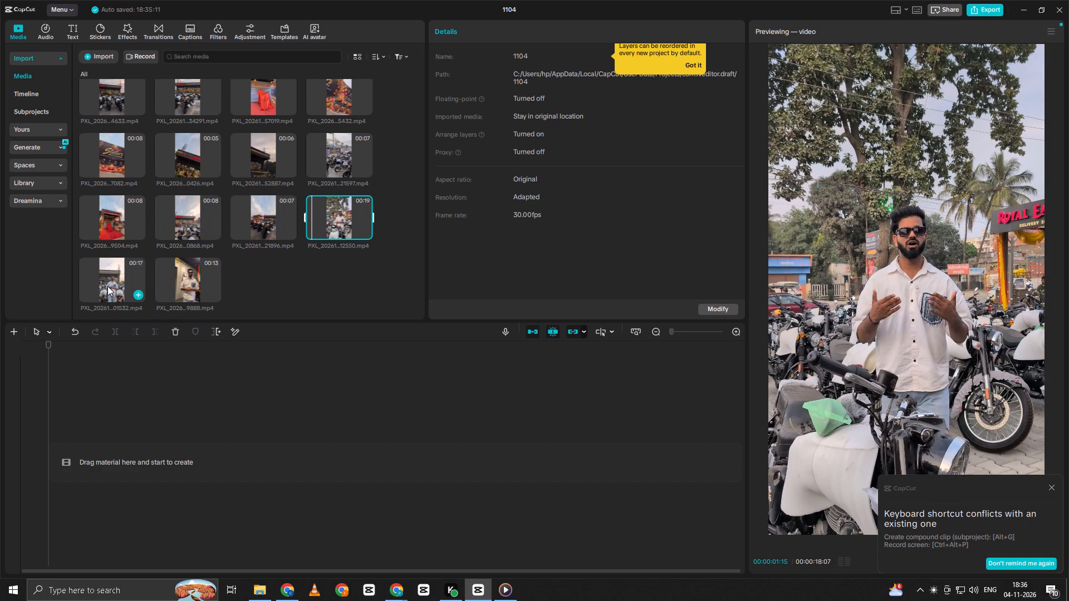
pyautogui.click(107, 286)
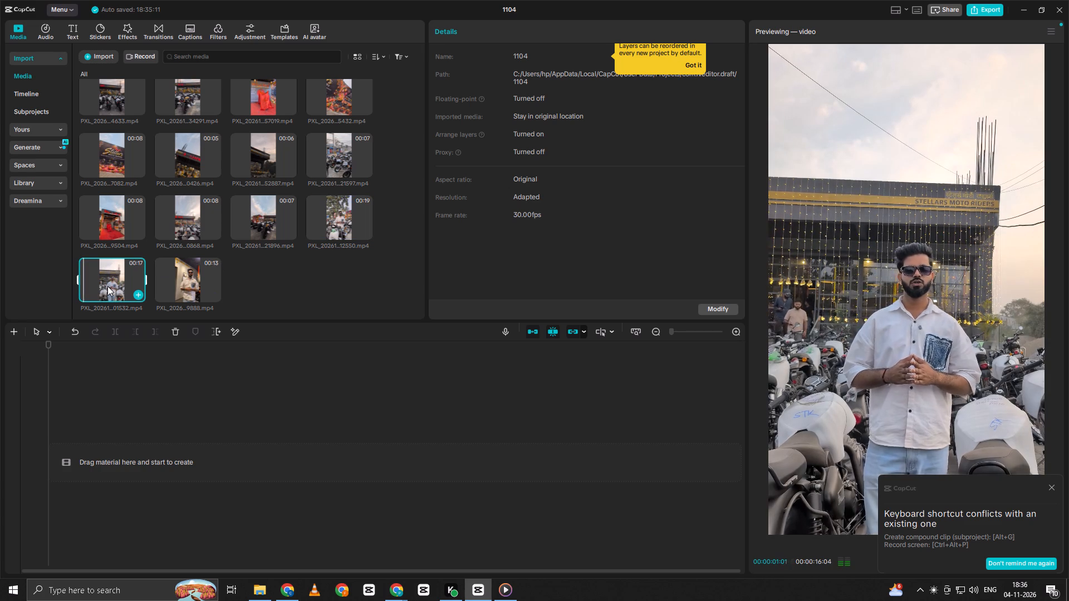
pyautogui.press('space')
# Preview the 11-second, 7-second and 16-second presenter clips in the third row of the media library.
pyautogui.scroll(4, 291, 146)
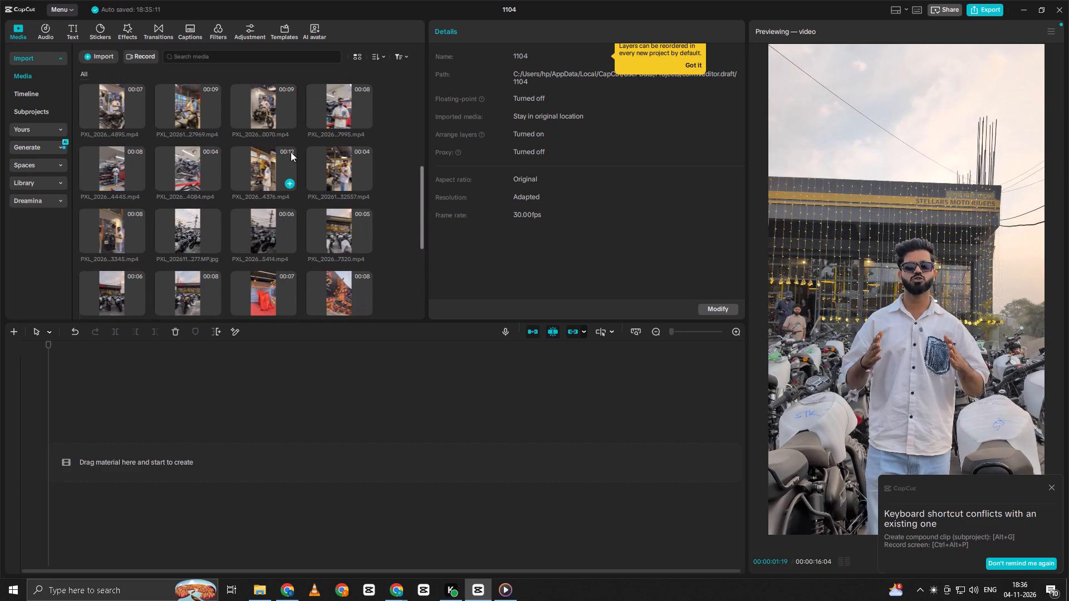
pyautogui.scroll(4, 259, 160)
pyautogui.scroll(3, 188, 152)
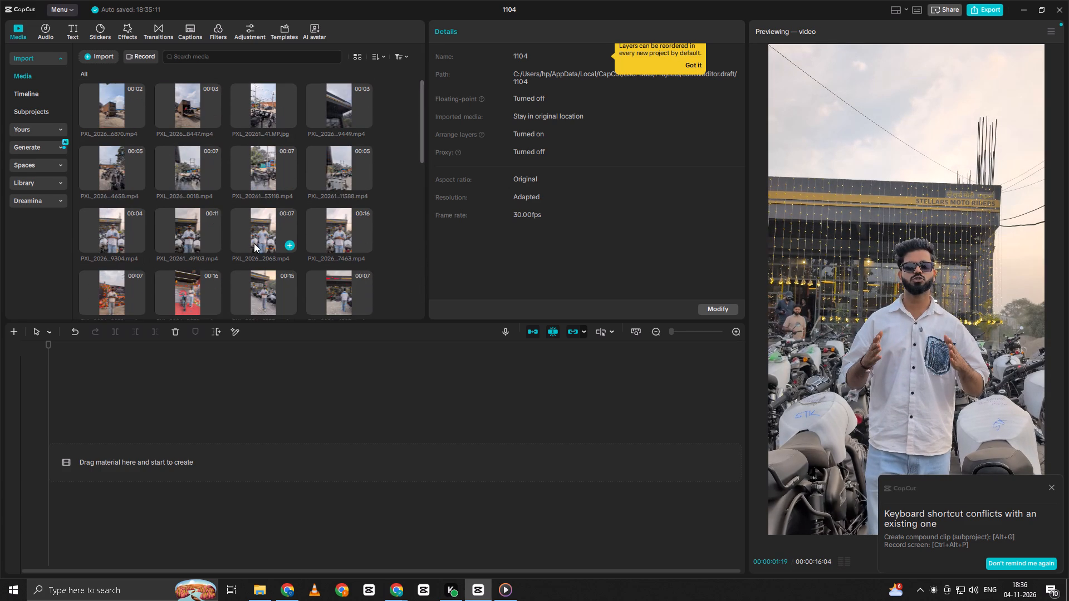
pyautogui.click(185, 244)
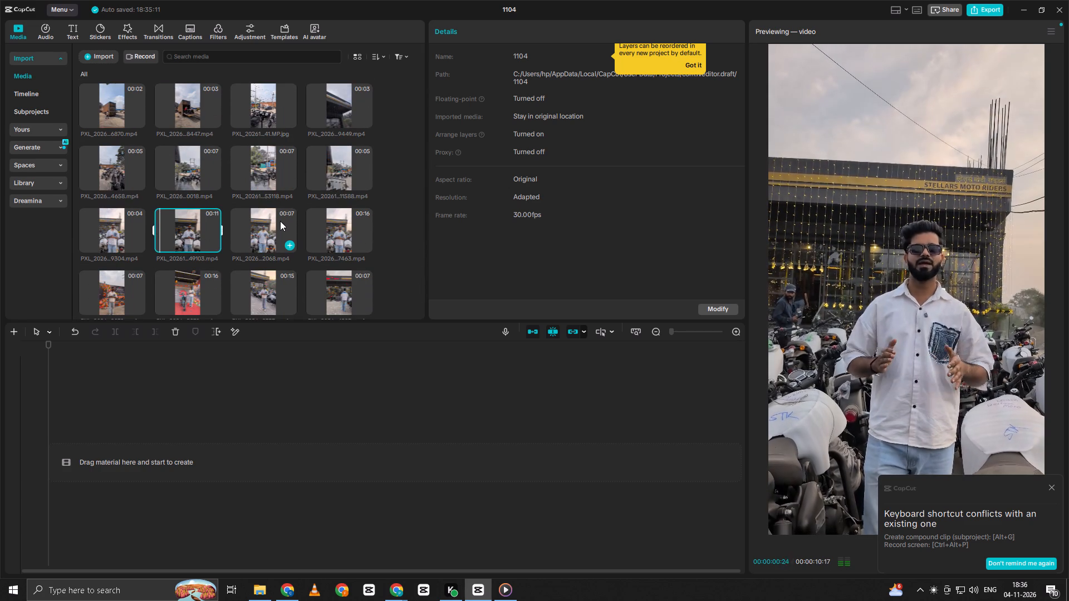
pyautogui.click(268, 234)
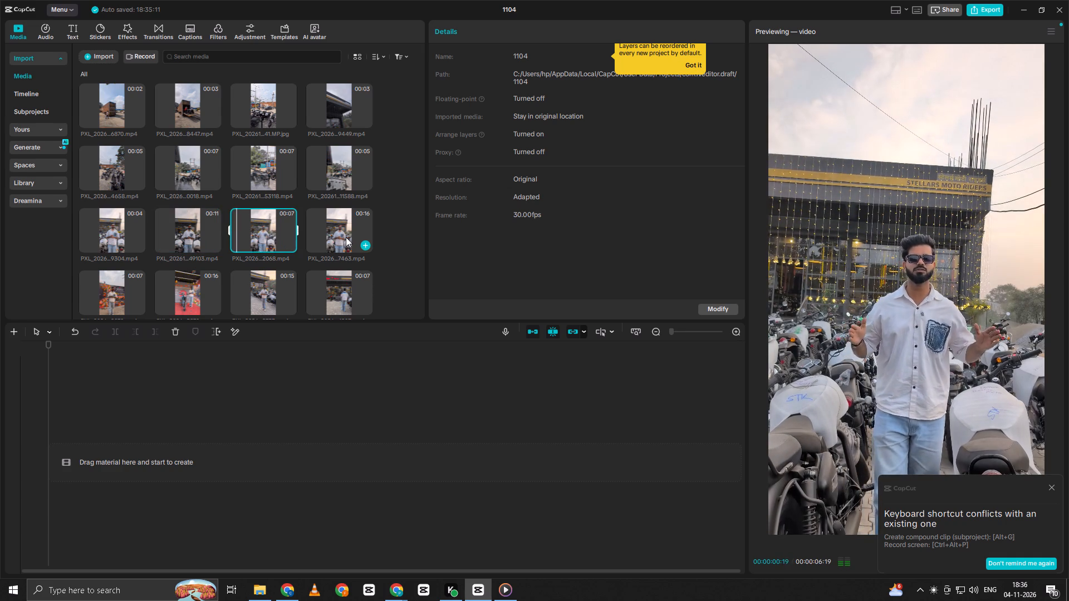
pyautogui.click(346, 237)
pyautogui.scroll(2, 316, 157)
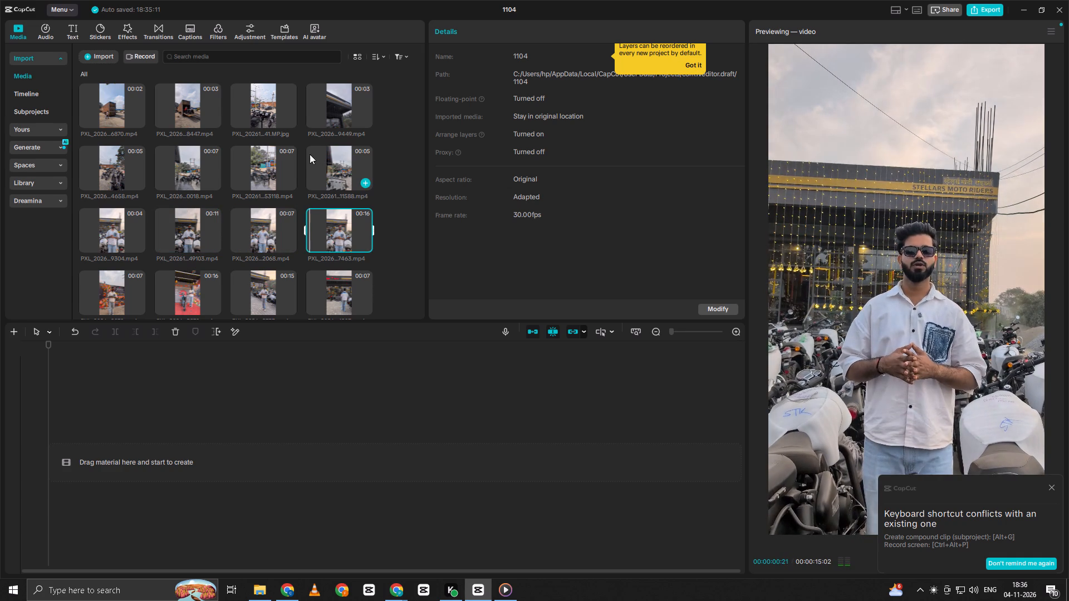
pyautogui.scroll(4, 281, 149)
# Preview the 19-second presenter clip near the end of the media library again.
pyautogui.scroll(-9, 178, 125)
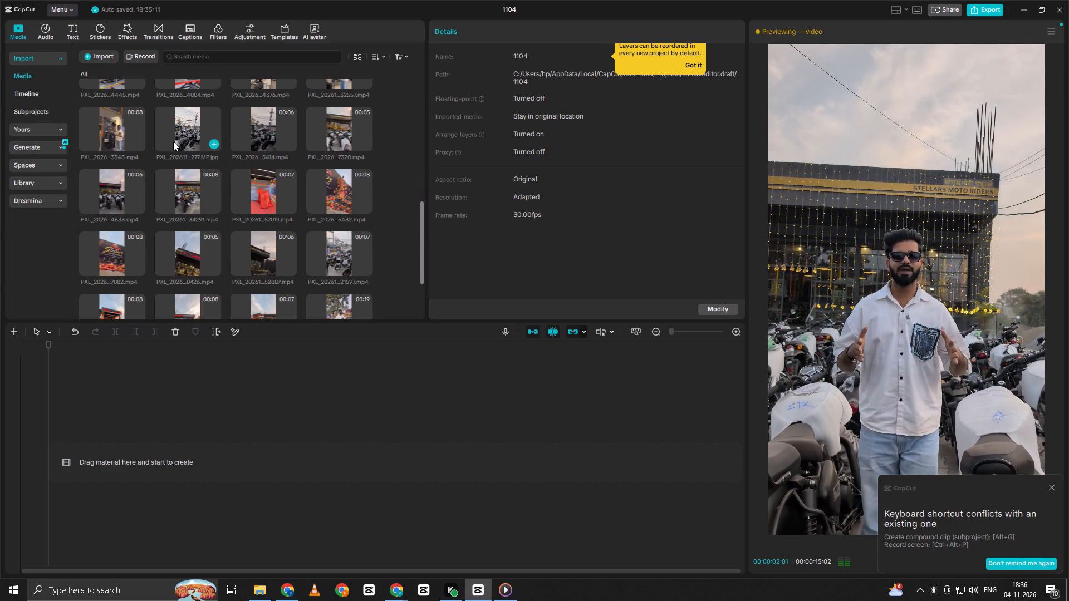
pyautogui.scroll(-7, 173, 141)
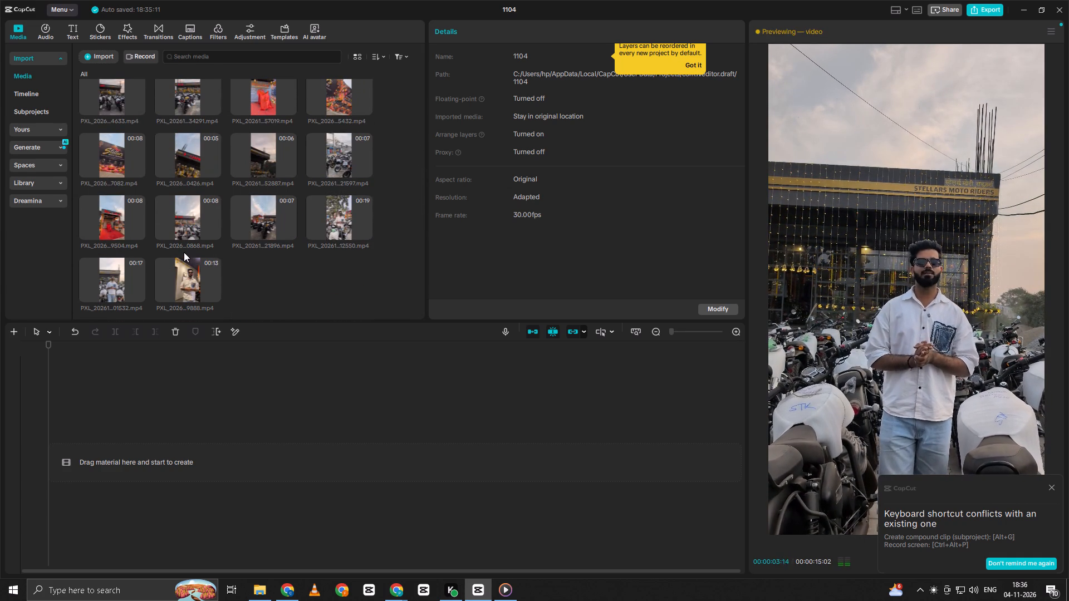
pyautogui.click(339, 215)
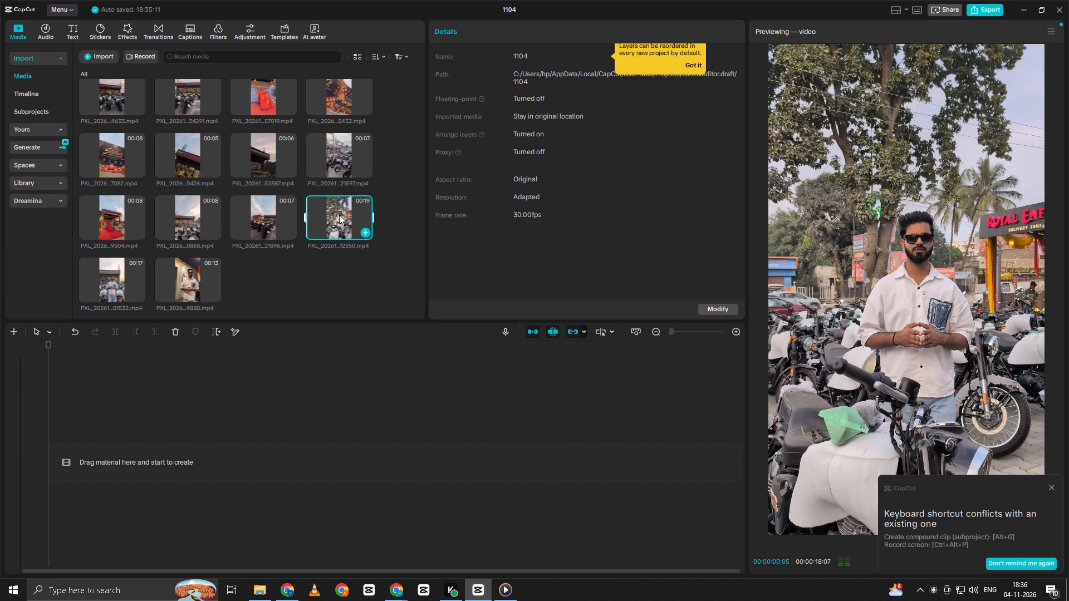
pyautogui.press('space')
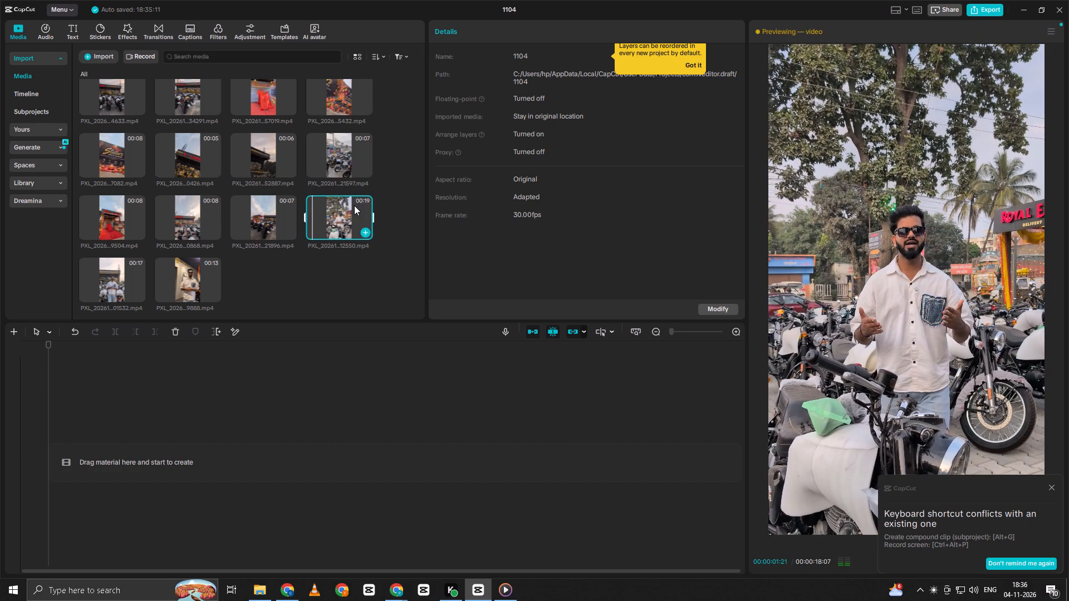
# Switch to Google Drive in Chrome and look through the shoot folder inside staller moter royal enfield for the presenter clips.
pyautogui.click(296, 587)
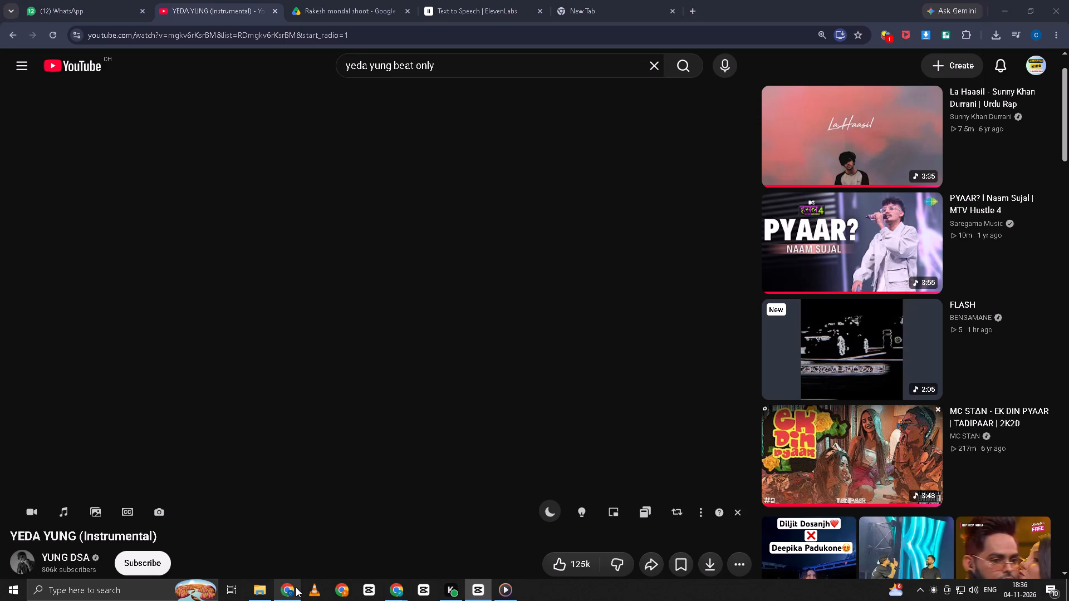
pyautogui.click(334, 10)
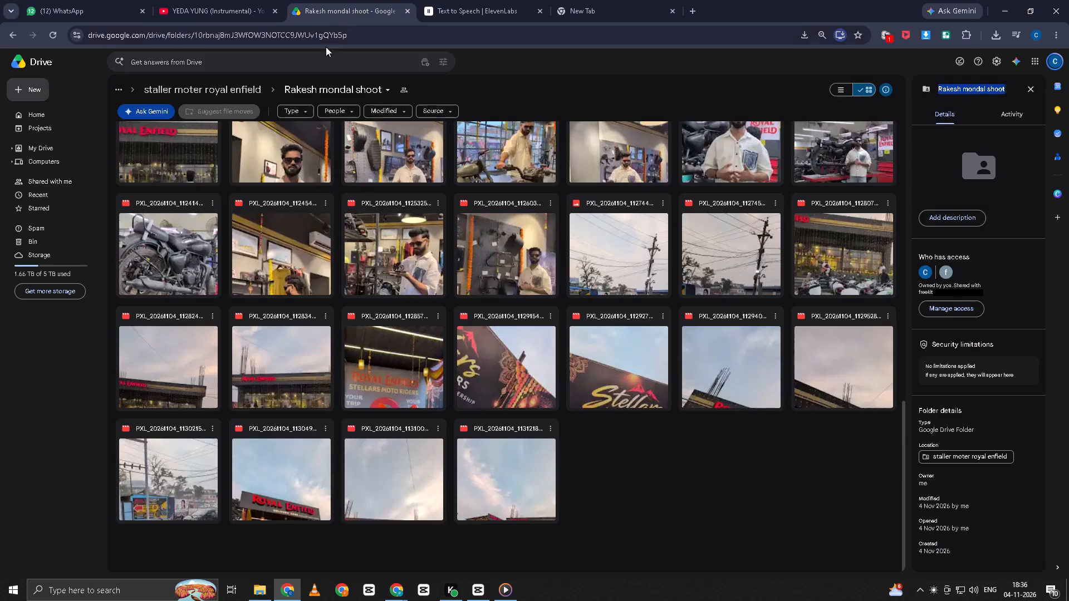
pyautogui.scroll(-3, 416, 337)
pyautogui.scroll(4, 414, 342)
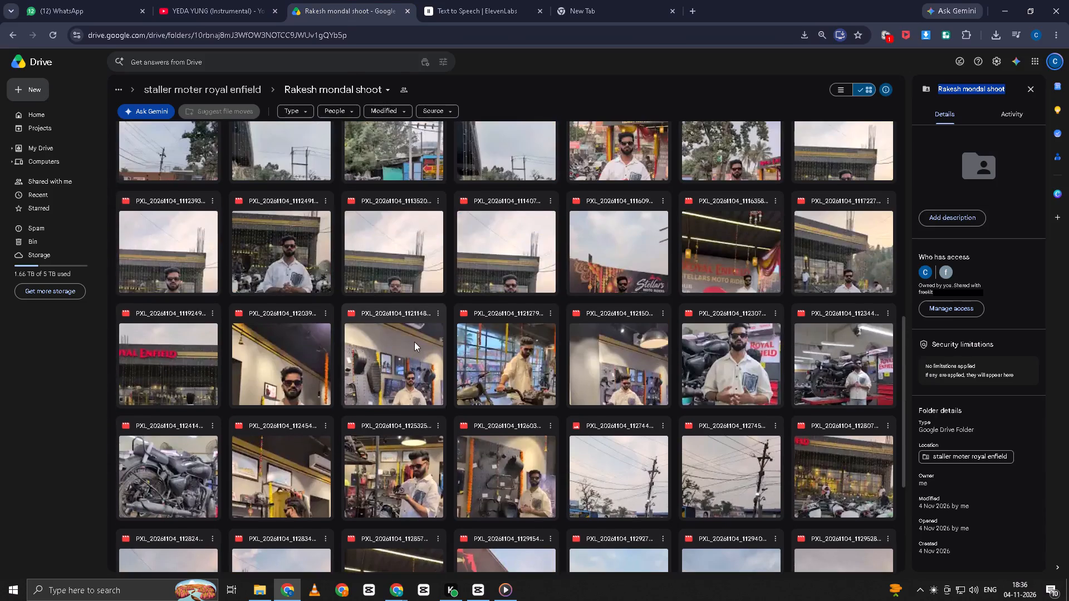
pyautogui.scroll(3, 414, 342)
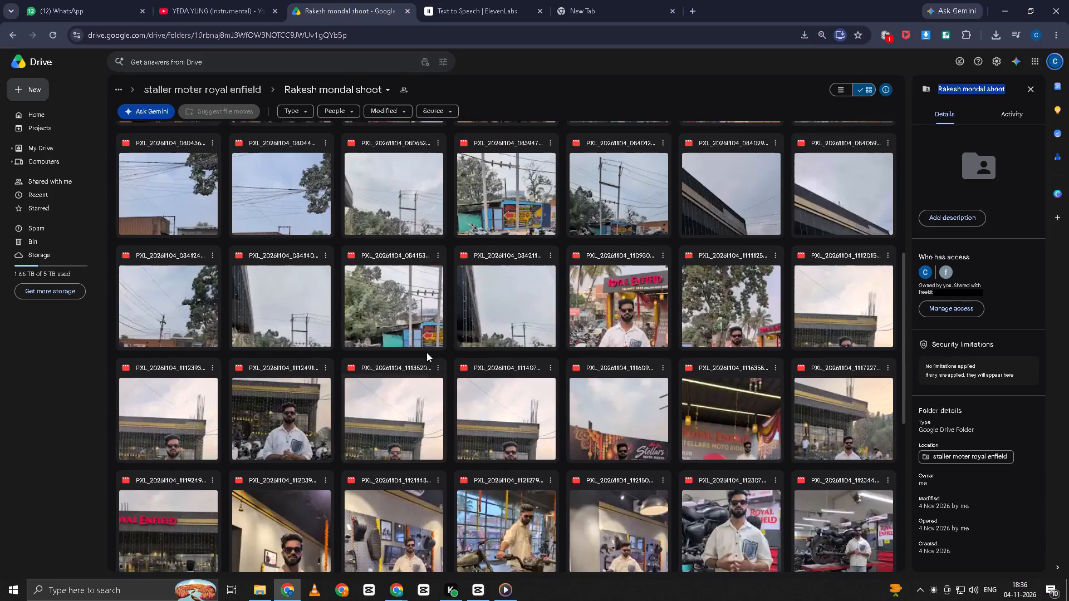
pyautogui.scroll(4, 402, 254)
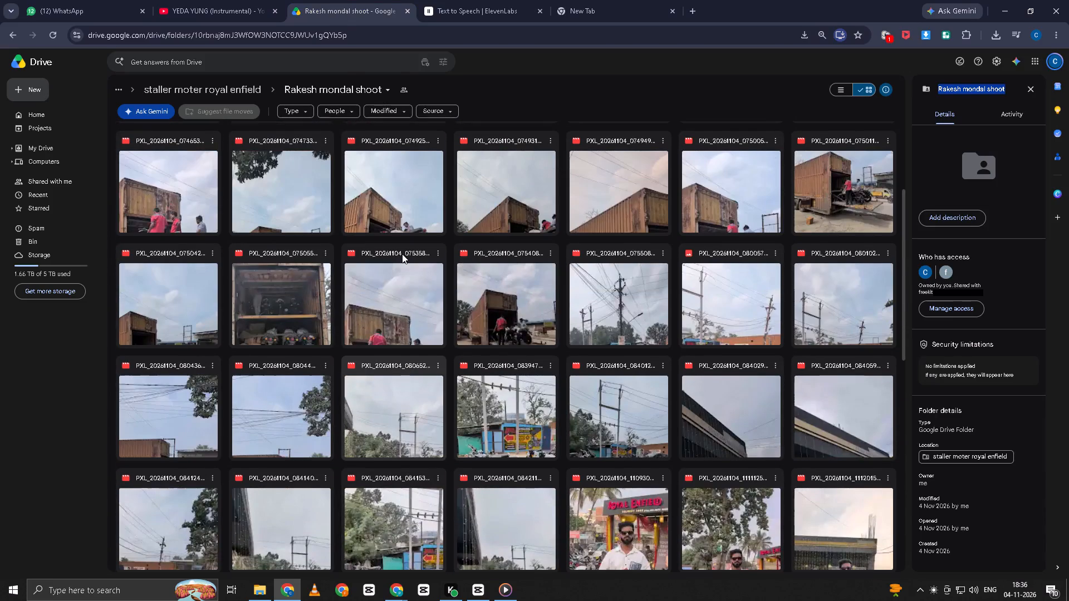
pyautogui.scroll(10, 404, 307)
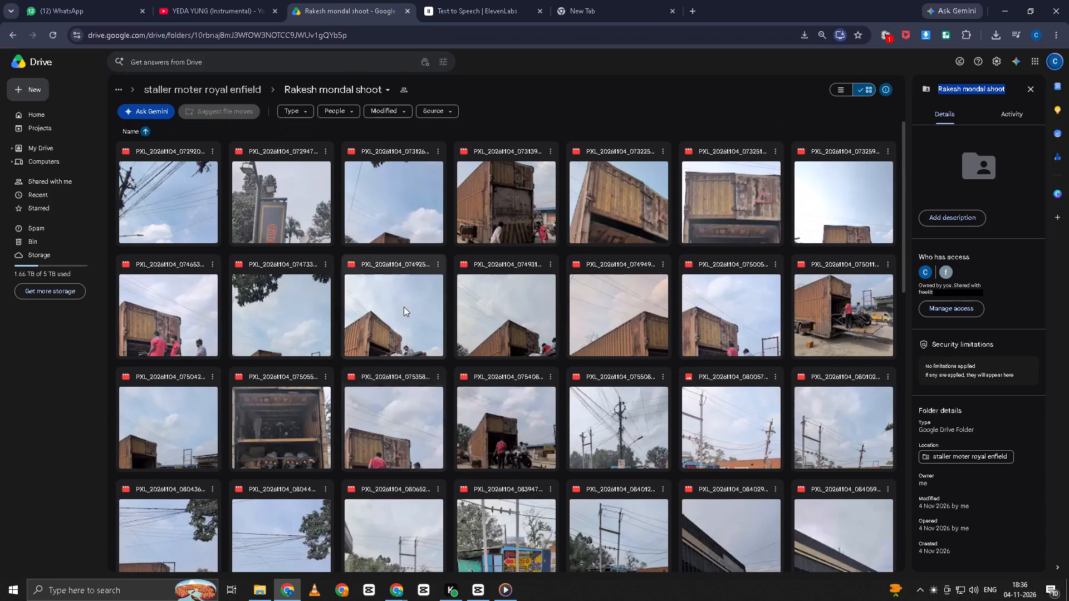
pyautogui.scroll(-2, 404, 307)
pyautogui.scroll(6, 404, 307)
pyautogui.scroll(-17, 404, 307)
pyautogui.scroll(2, 304, 308)
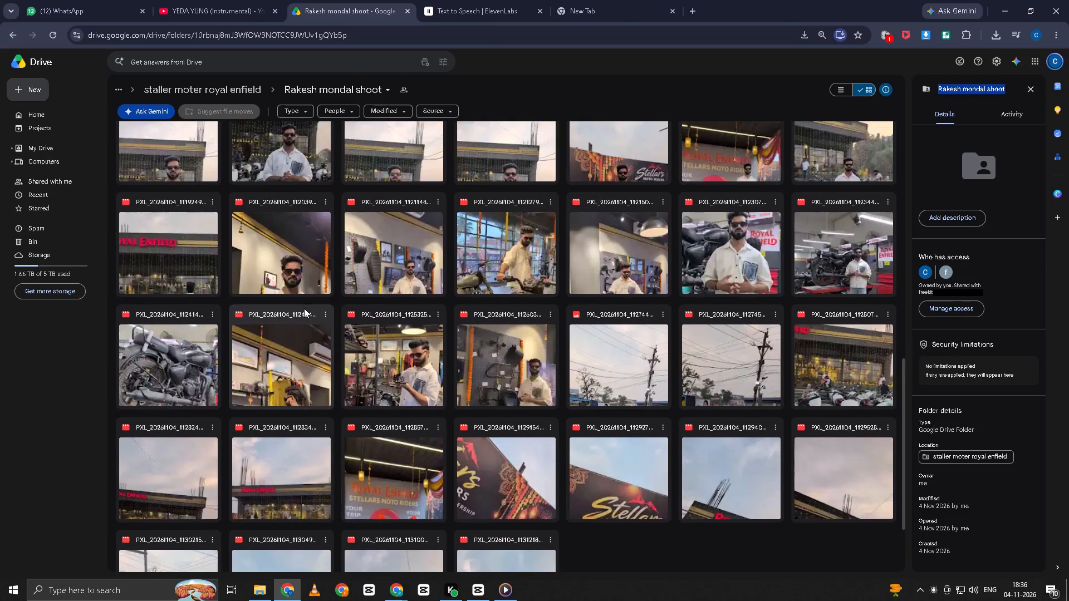
pyautogui.scroll(3, 365, 338)
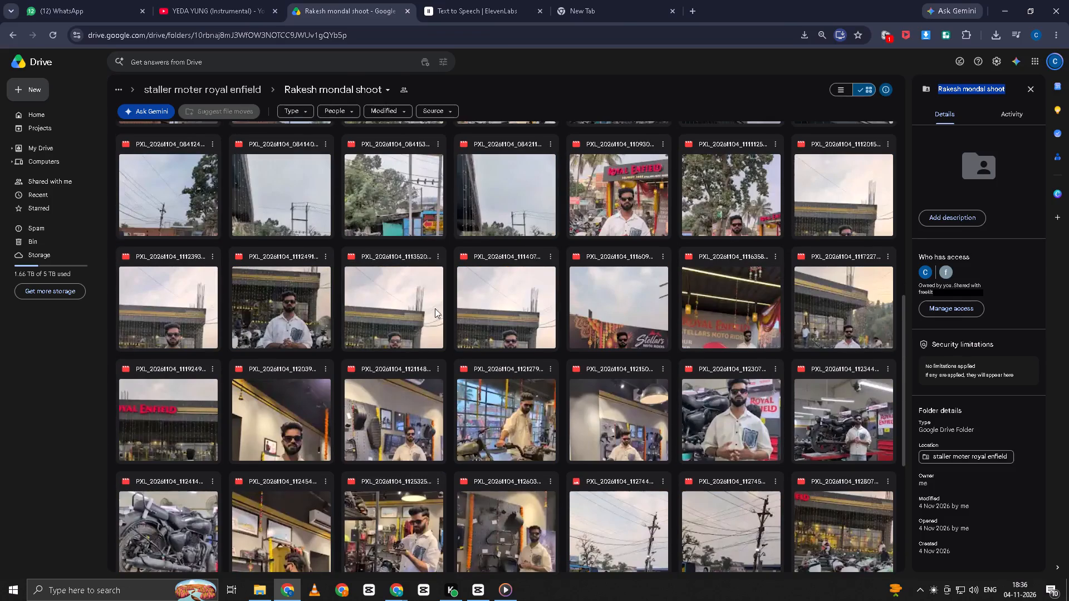
# Play PXL_20261104_111112550.mp4 from the Drive shoot folder and close its preview.
pyautogui.click(693, 208)
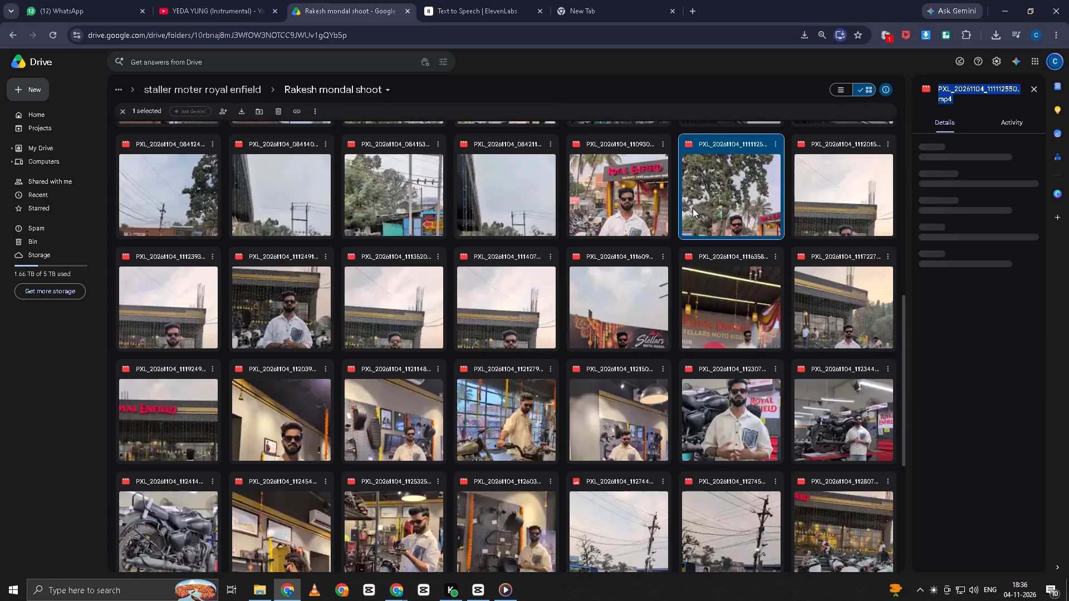
pyautogui.doubleClick(693, 208)
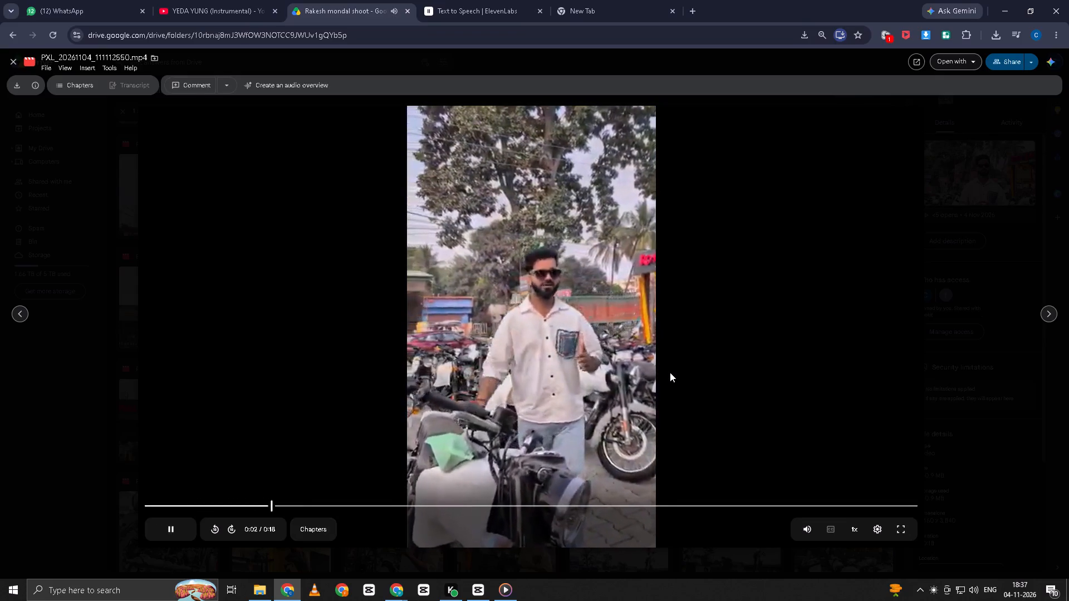
pyautogui.press('space')
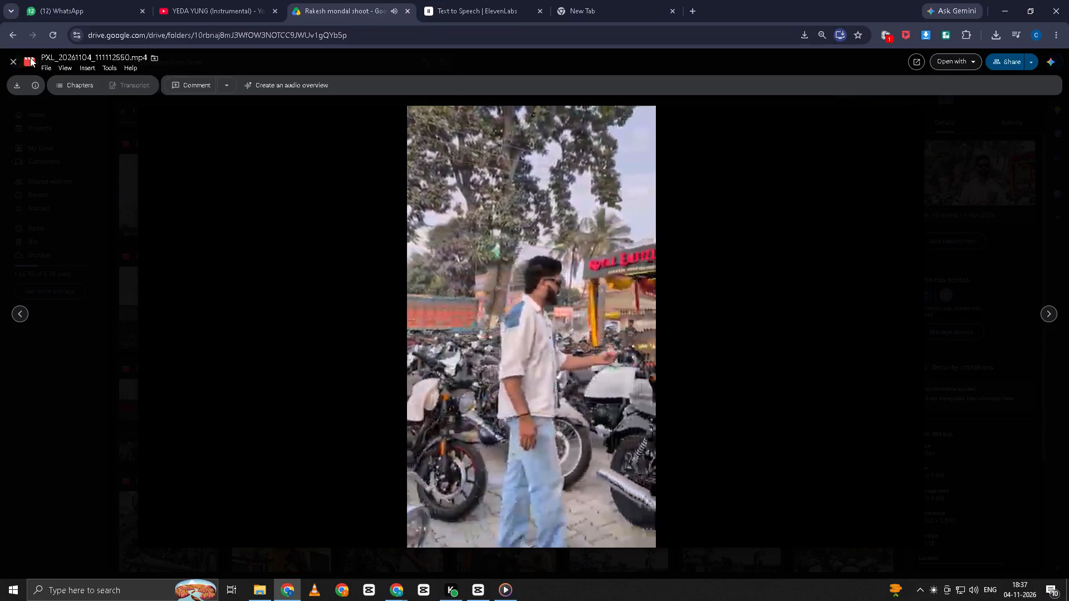
pyautogui.click(9, 58)
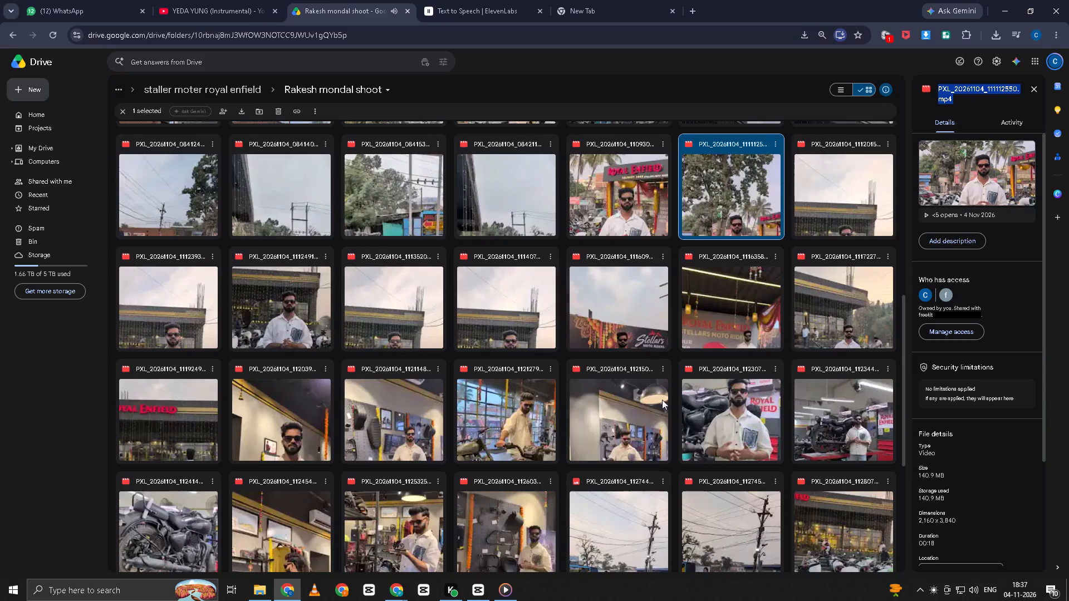
# Open PXL_20261104_110930880.mp4 from the Drive shoot folder and watch the presenter's take from the beginning.
pyautogui.doubleClick(597, 207)
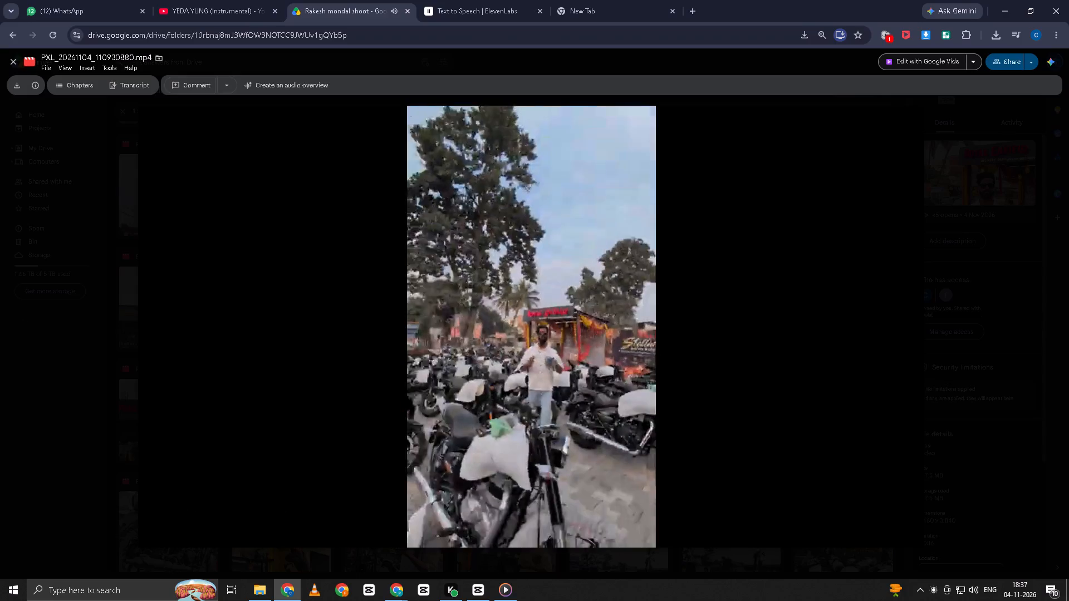
pyautogui.press('space')
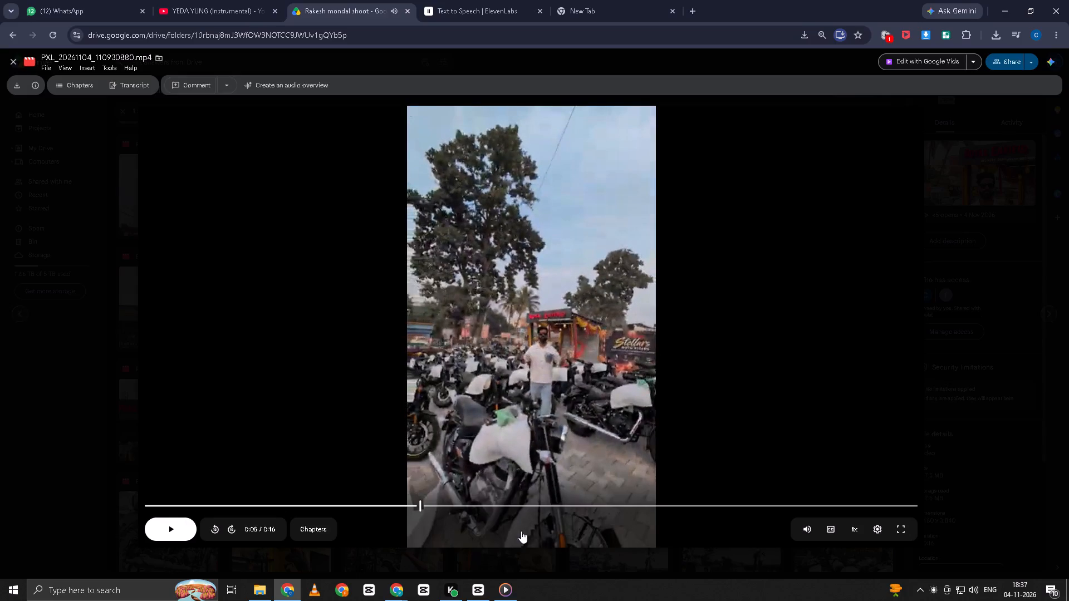
pyautogui.moveTo(421, 506); pyautogui.dragTo(9, 554)
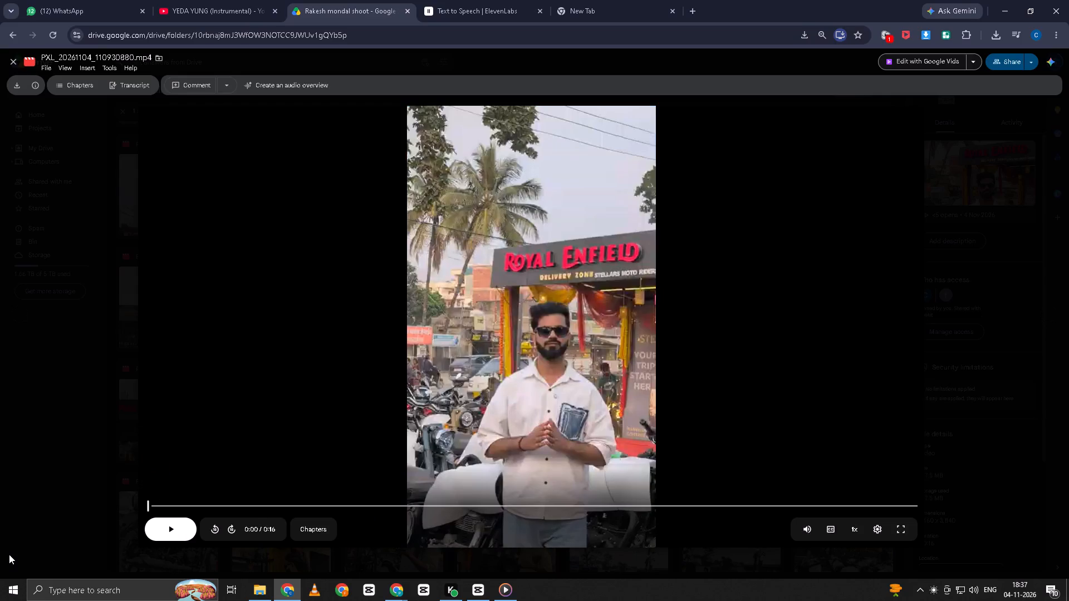
pyautogui.press('space')
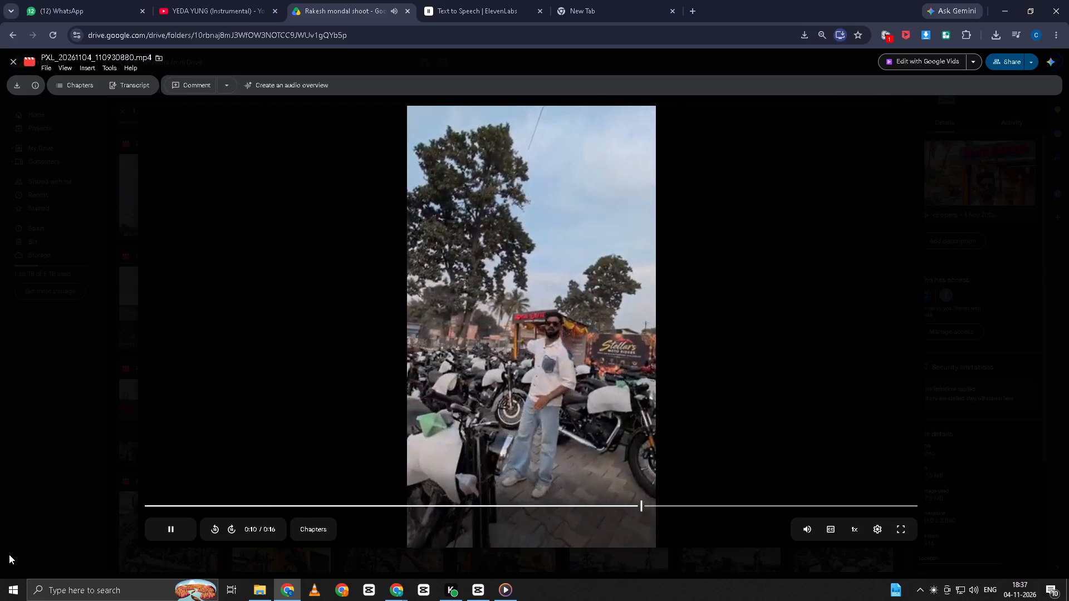
pyautogui.press('space')
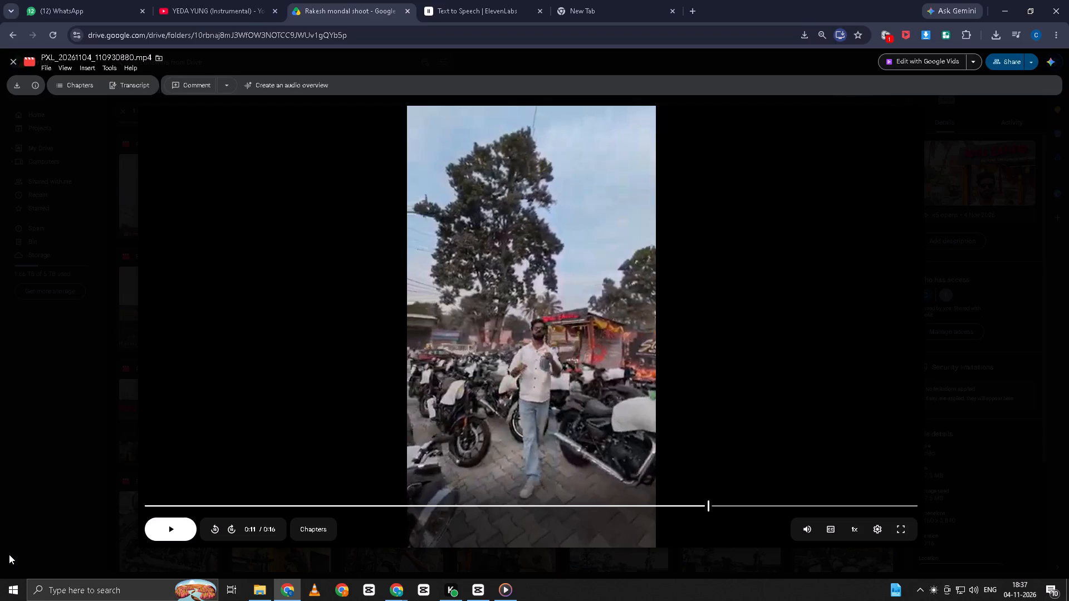
pyautogui.click(171, 529)
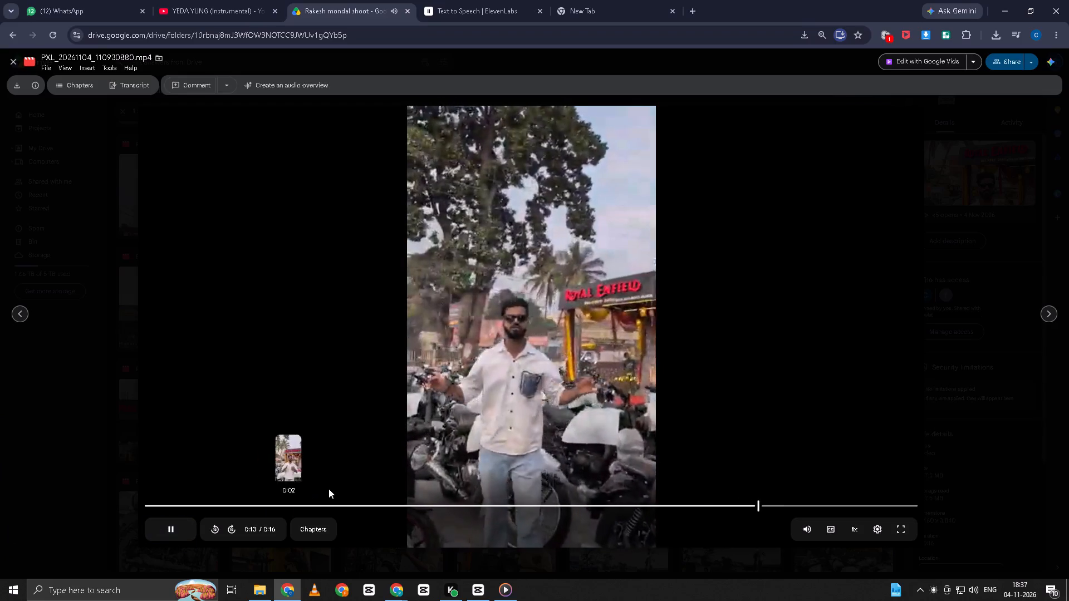
pyautogui.press('space')
# Replay PXL_20261104_110930880.mp4 from the start several times to review the presenter's lines and close its preview.
pyautogui.moveTo(339, 501); pyautogui.dragTo(94, 509)
pyautogui.press('space')
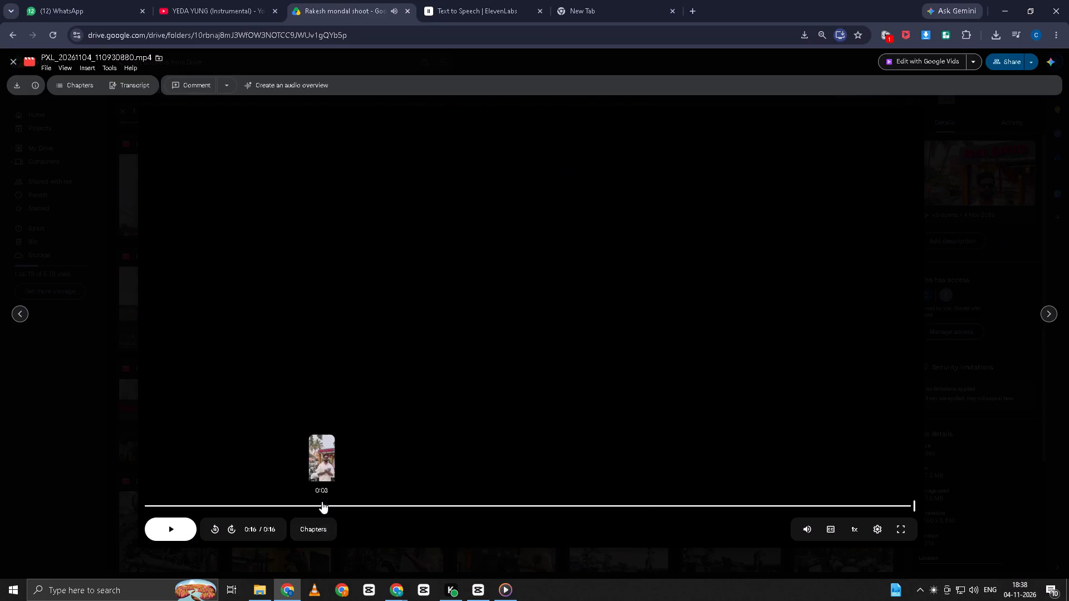
pyautogui.moveTo(322, 501); pyautogui.dragTo(143, 520)
pyautogui.press('space')
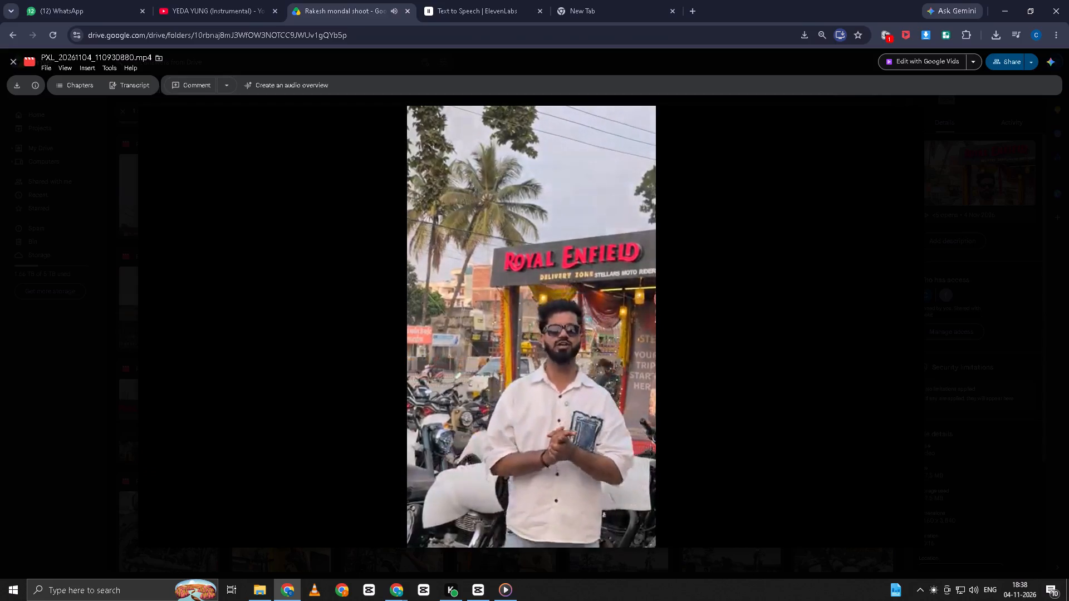
pyautogui.press('space')
pyautogui.moveTo(279, 503); pyautogui.dragTo(94, 466)
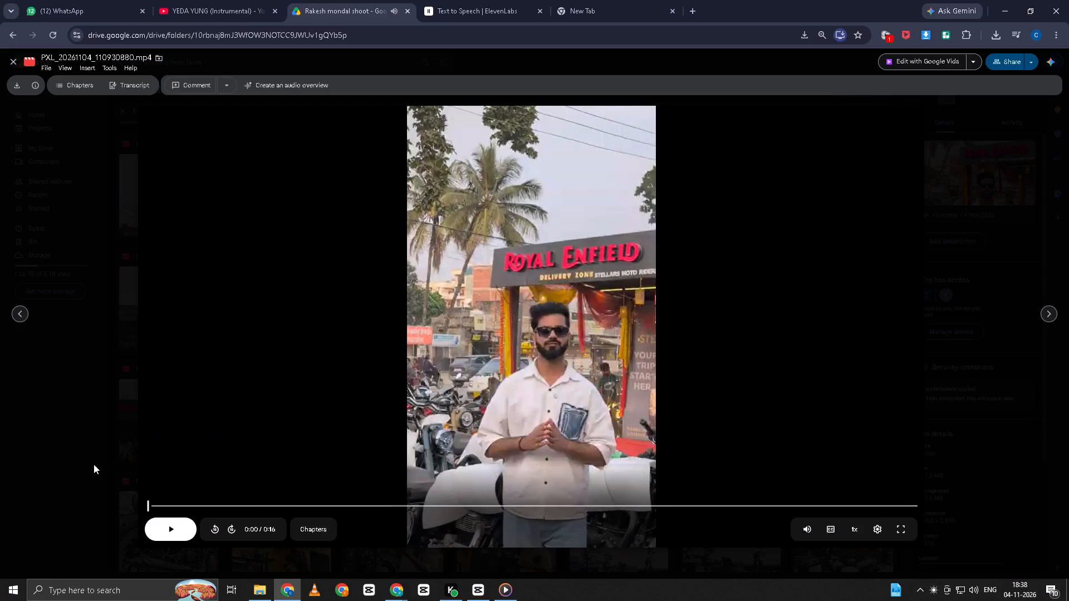
pyautogui.press('space')
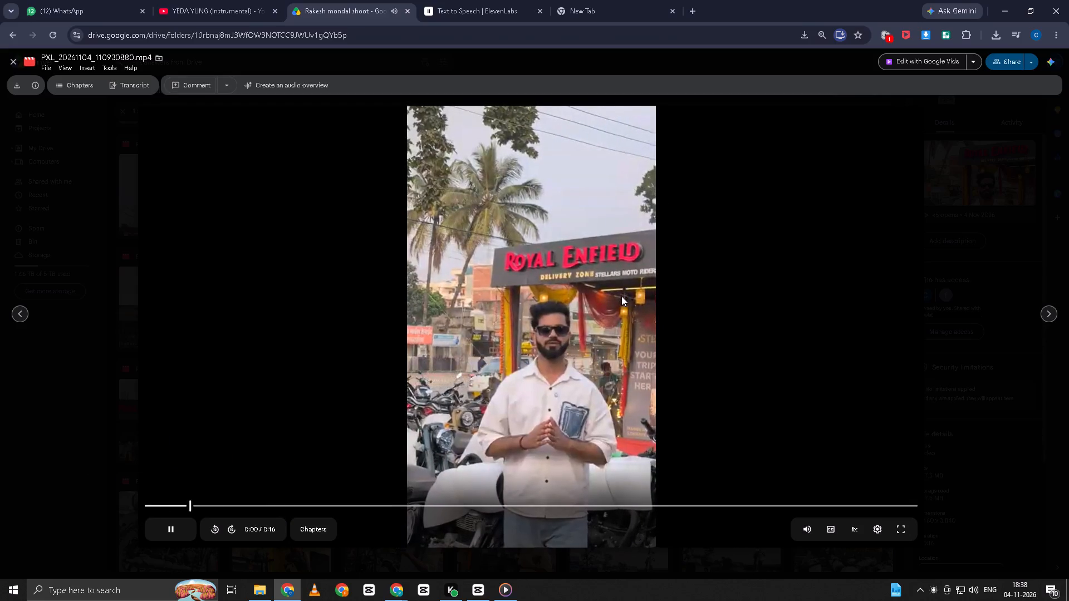
pyautogui.press('space')
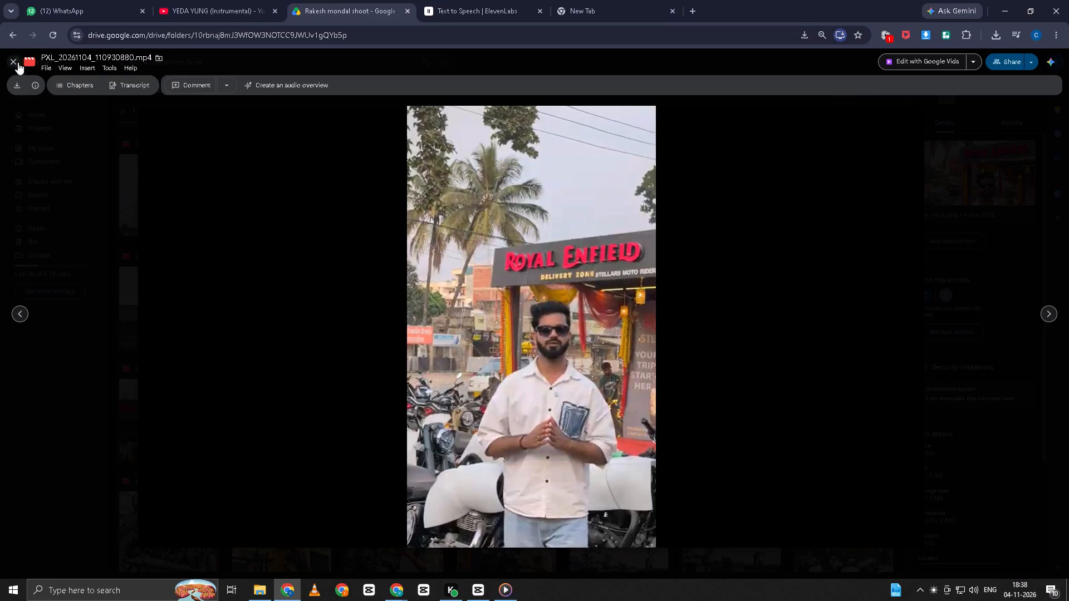
pyautogui.click(13, 60)
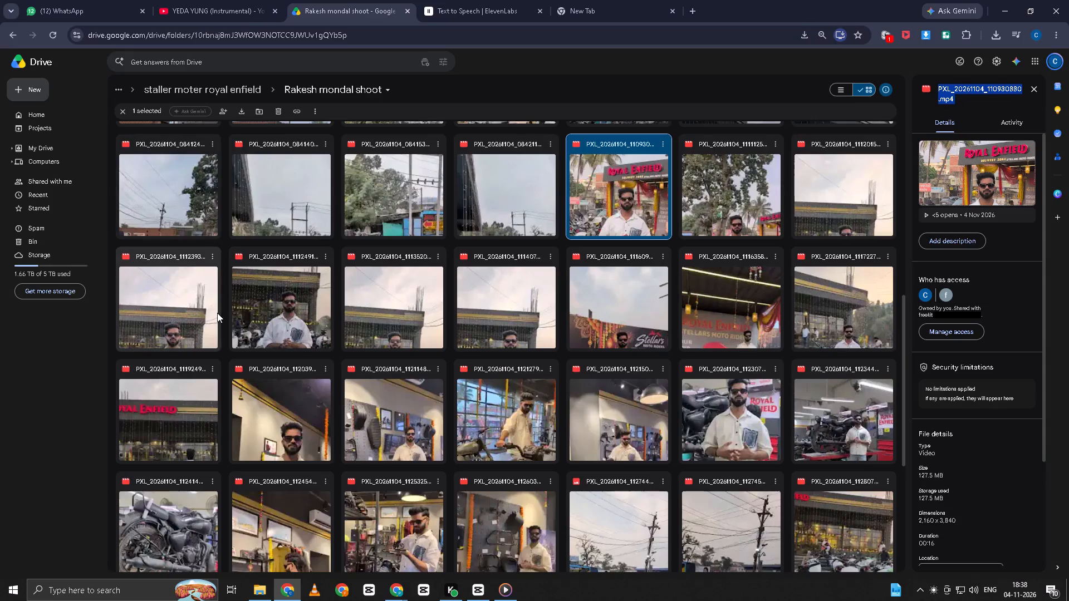
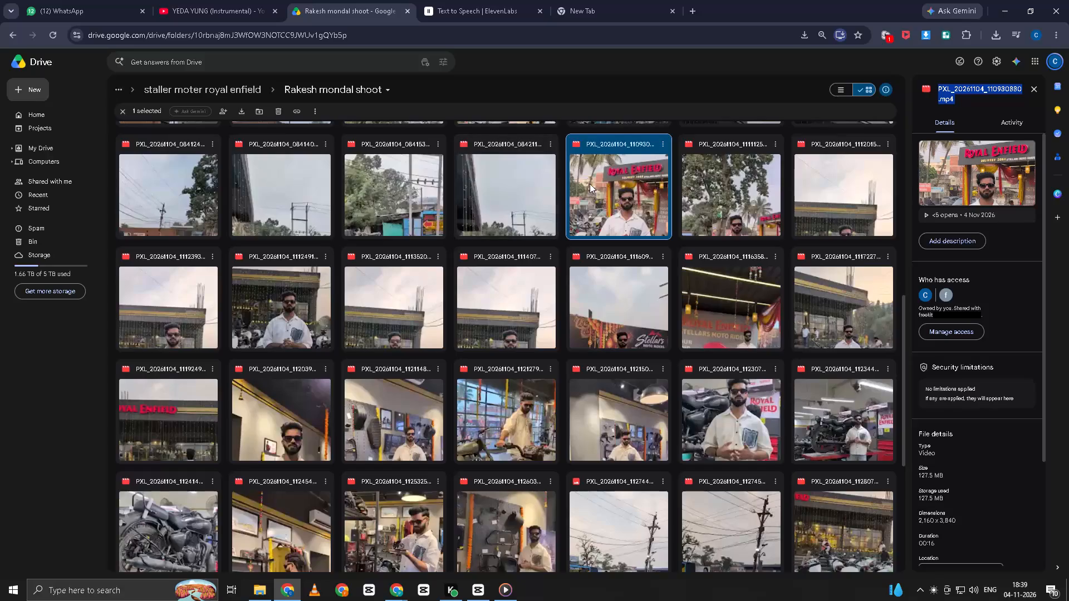
# Request the download of PXL_20261104_110930880.mp4 from the Drive shoot folder.
pyautogui.click(663, 141)
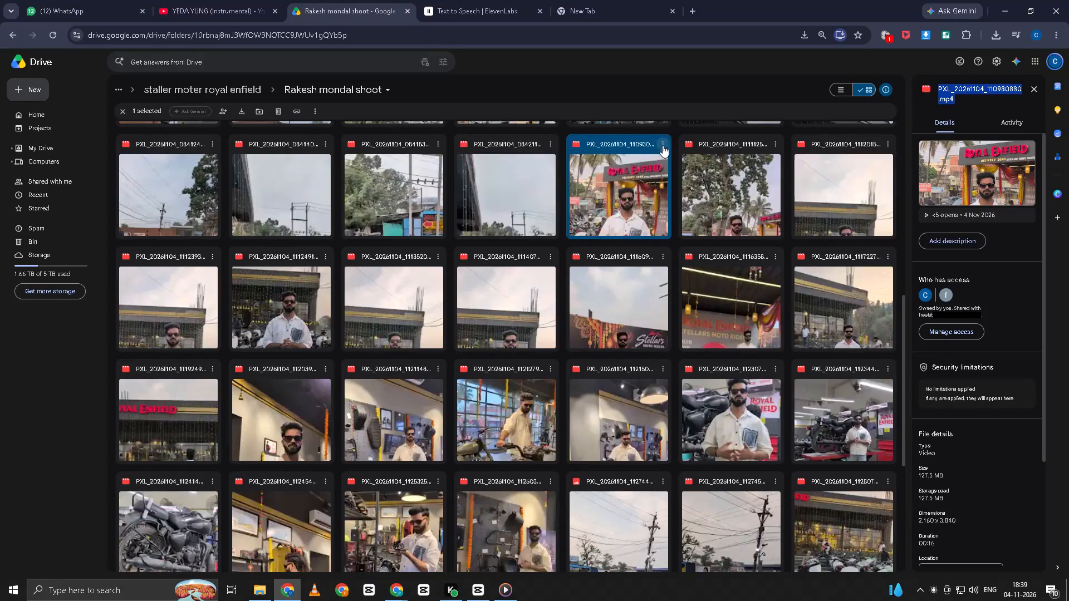
pyautogui.click(696, 179)
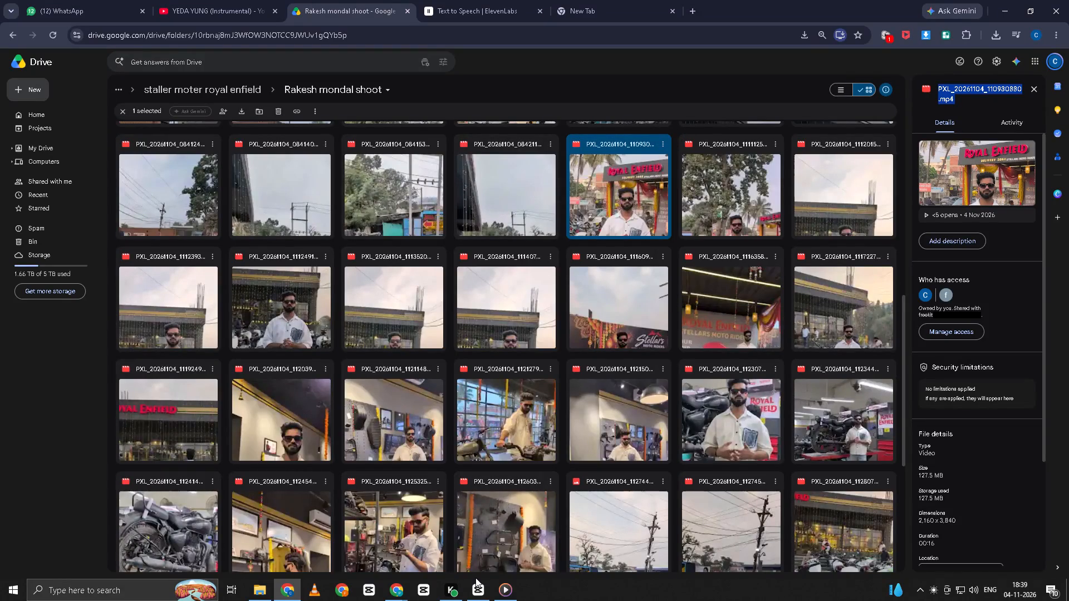
# Switch to CapCut and look through the imported media of project 1104 for the presenter's take in front of the Royal Enfield sign.
pyautogui.click(475, 583)
pyautogui.scroll(11, 244, 208)
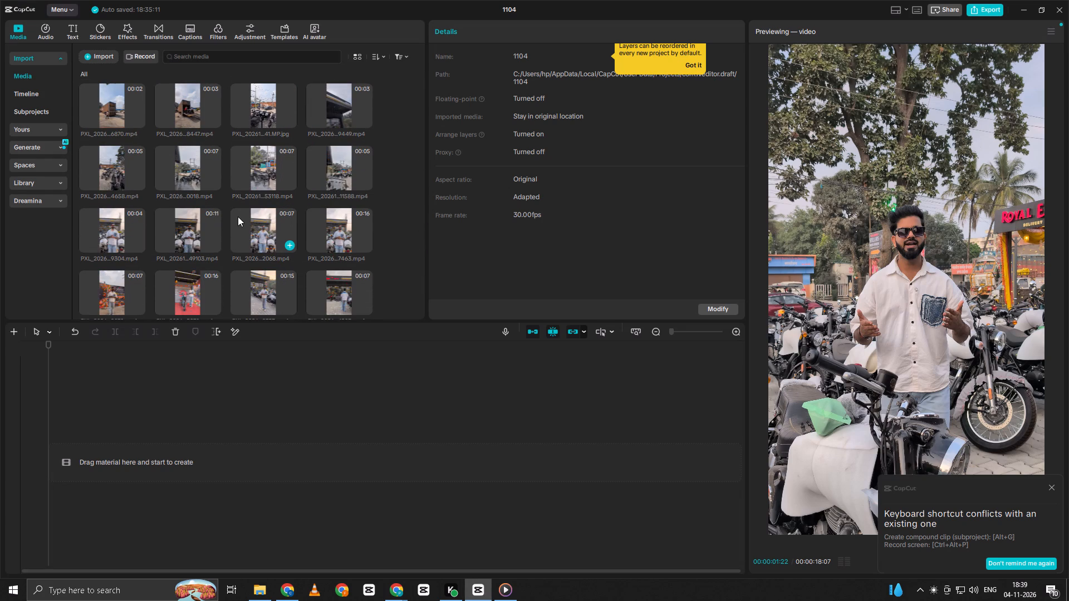
pyautogui.scroll(2, 238, 216)
pyautogui.scroll(-9, 254, 147)
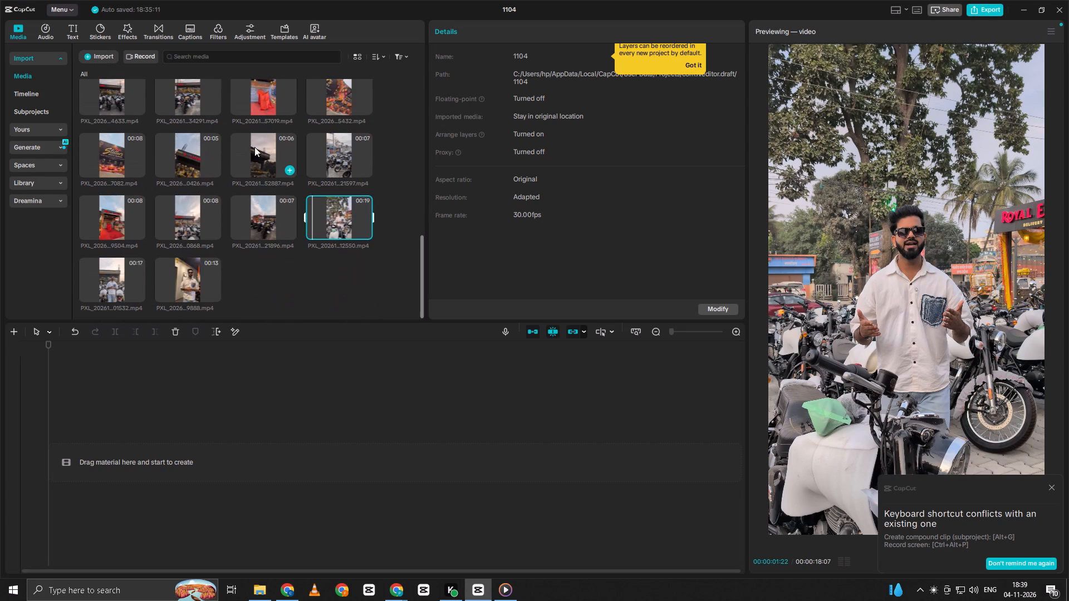
pyautogui.scroll(2, 185, 273)
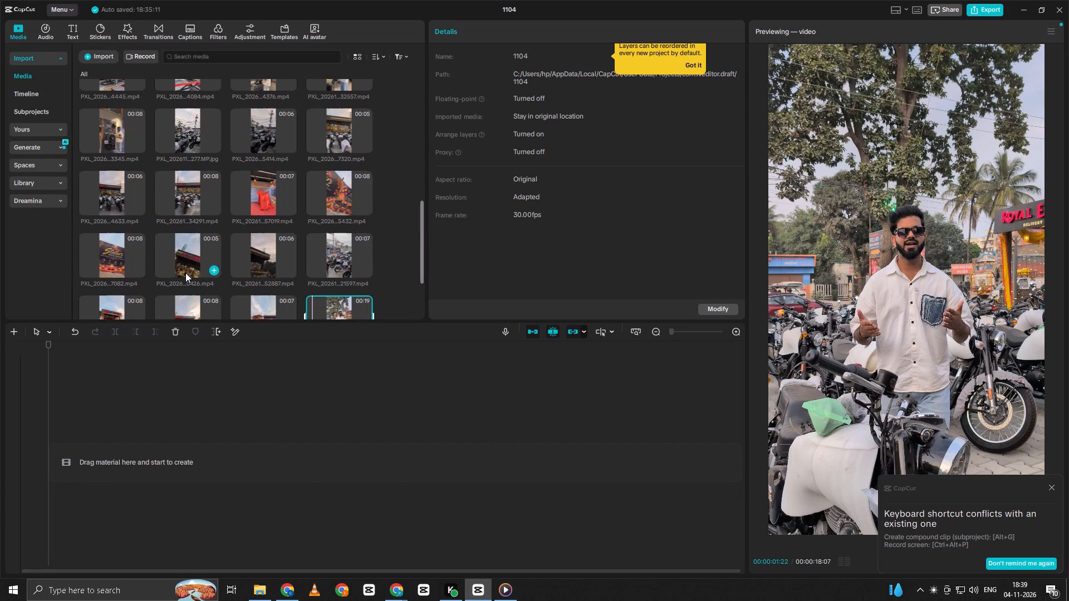
pyautogui.scroll(6, 185, 273)
pyautogui.scroll(-1, 214, 226)
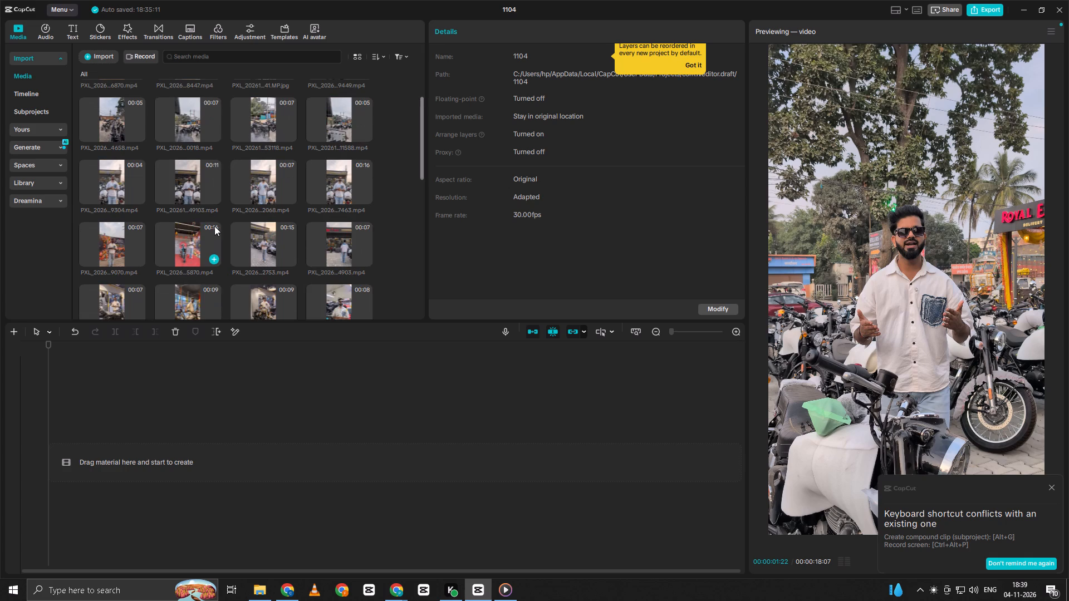
pyautogui.scroll(-1, 214, 226)
pyautogui.scroll(-2, 366, 196)
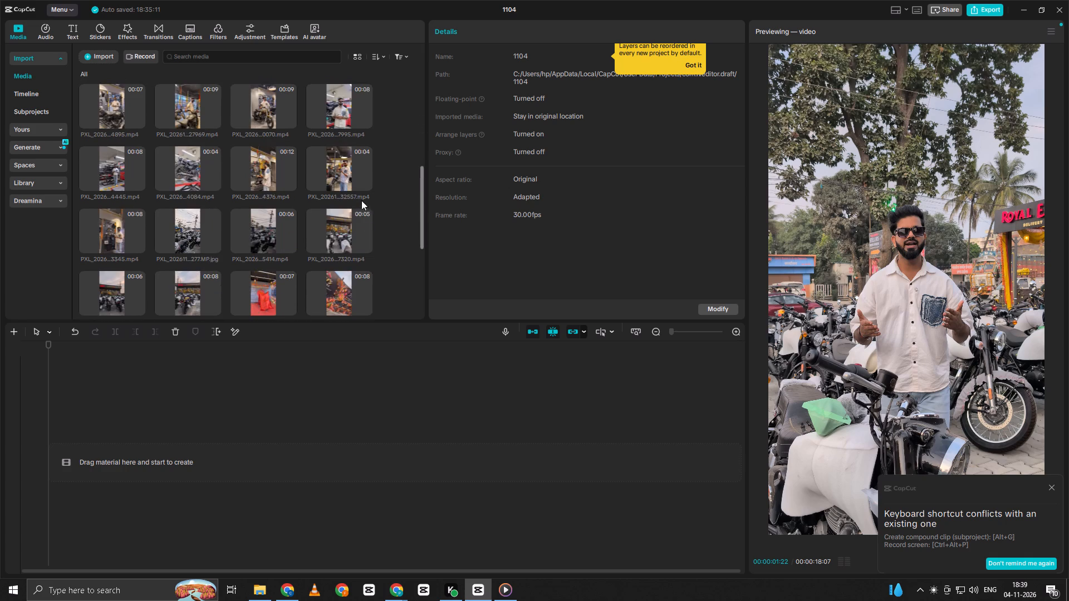
pyautogui.scroll(-4, 351, 206)
pyautogui.scroll(11, 272, 204)
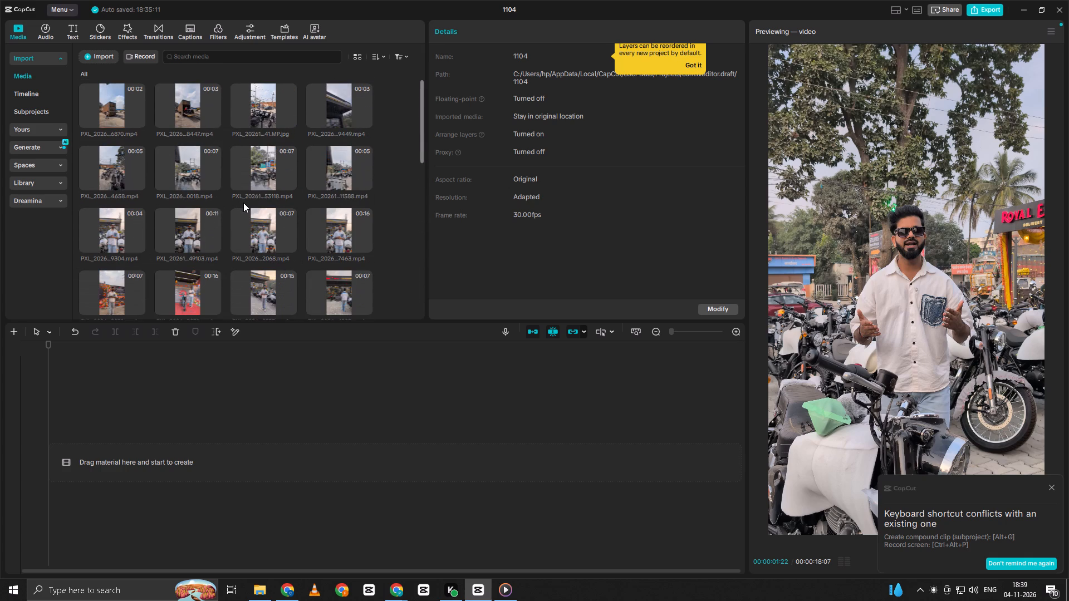
pyautogui.scroll(2, 243, 203)
pyautogui.scroll(-5, 243, 203)
pyautogui.scroll(5, 243, 203)
pyautogui.scroll(4, 217, 303)
pyautogui.scroll(-6, 257, 161)
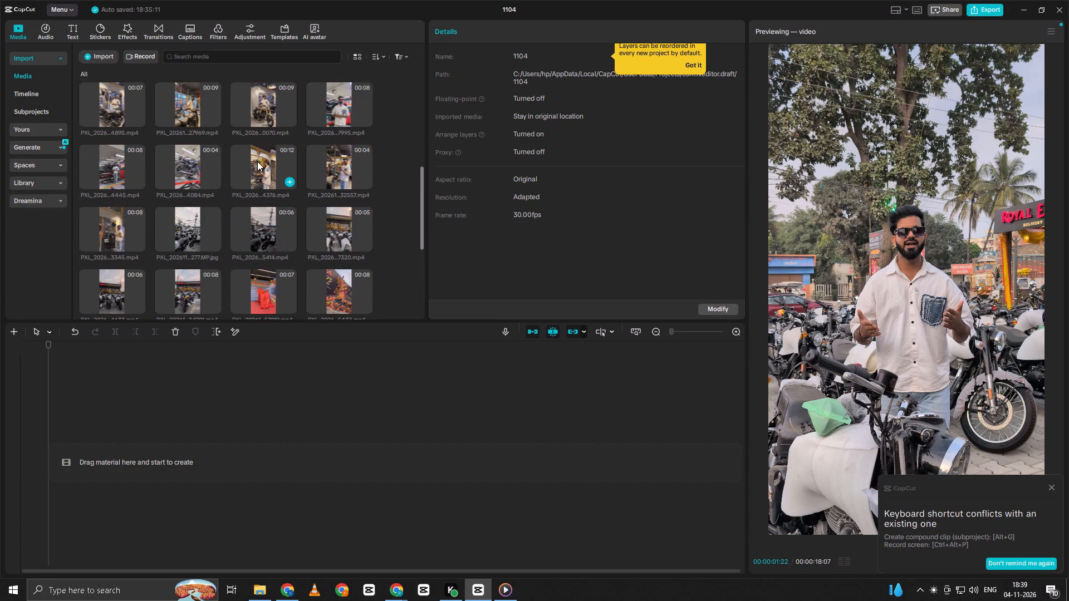
pyautogui.scroll(-2, 257, 161)
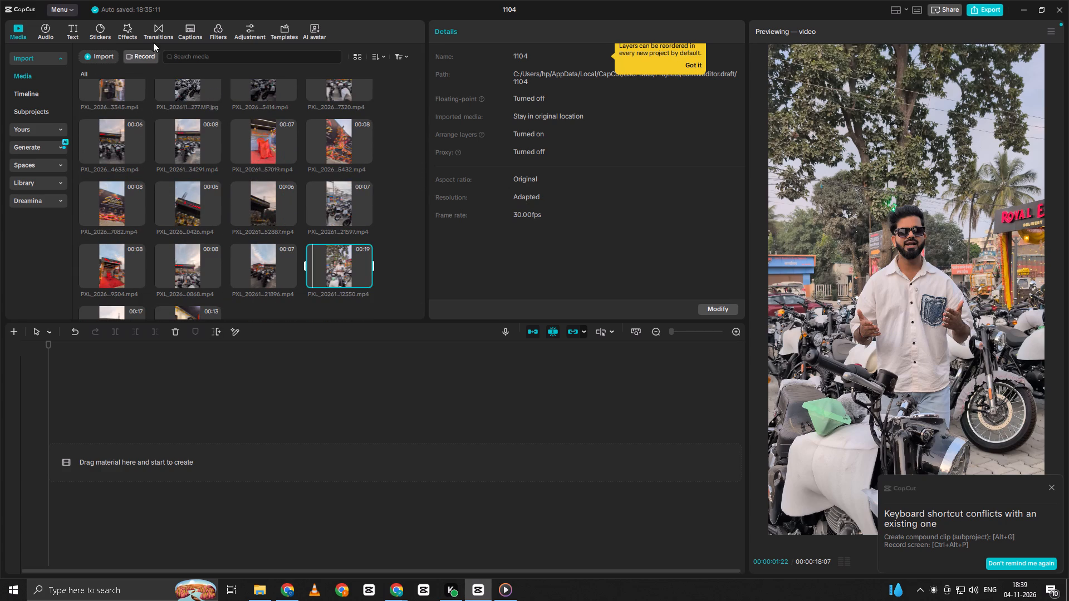
# Open the media import dialog and browse to the Downloads folder to look for the presenter's clip.
pyautogui.click(105, 58)
pyautogui.click(133, 76)
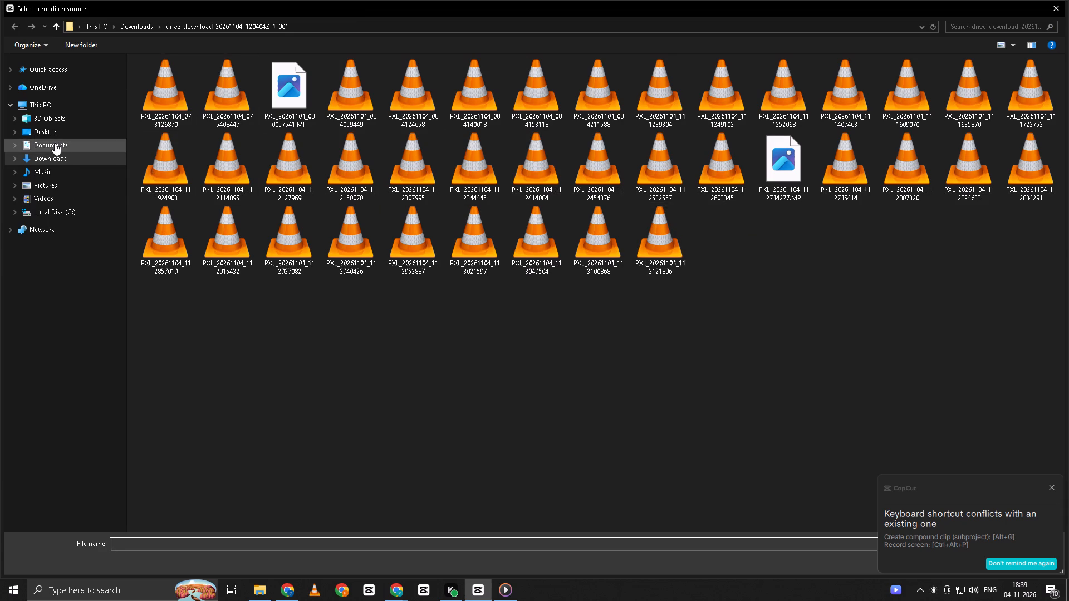
pyautogui.click(59, 168)
pyautogui.click(60, 160)
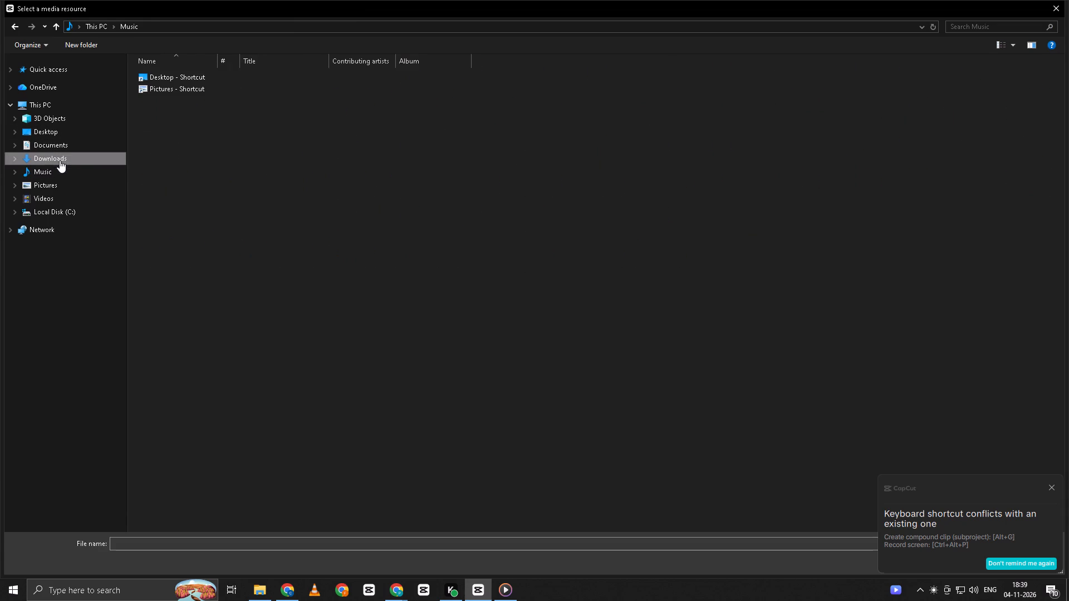
pyautogui.click(68, 157)
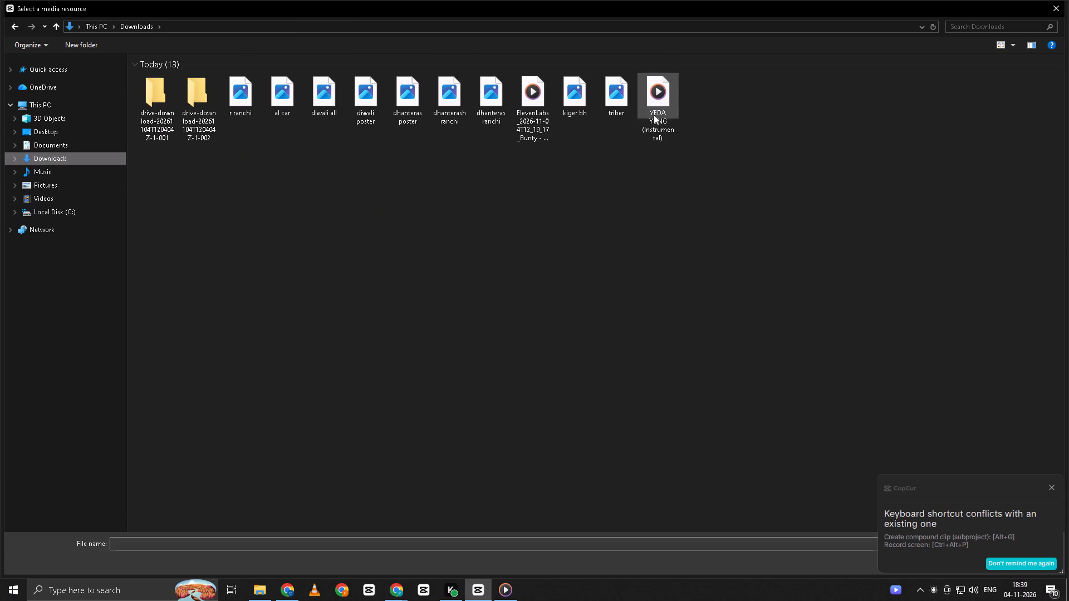
# Return to Drive in Chrome, approve downloading PXL_20261104_110930880.mp4 without a virus scan, and check its download progress.
pyautogui.click(285, 591)
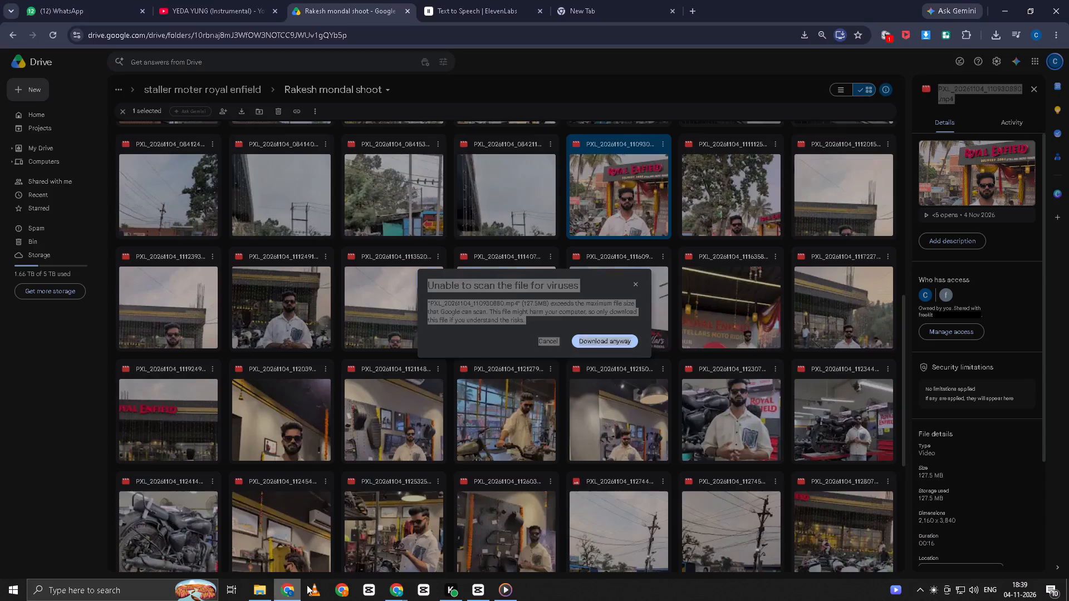
pyautogui.click(998, 35)
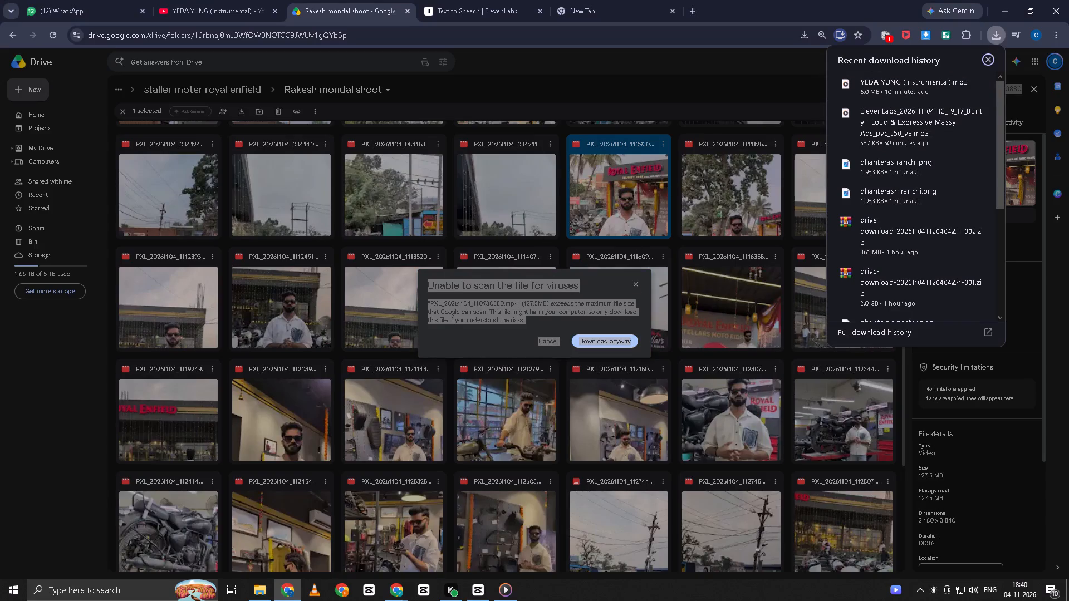
pyautogui.click(610, 282)
pyautogui.click(596, 285)
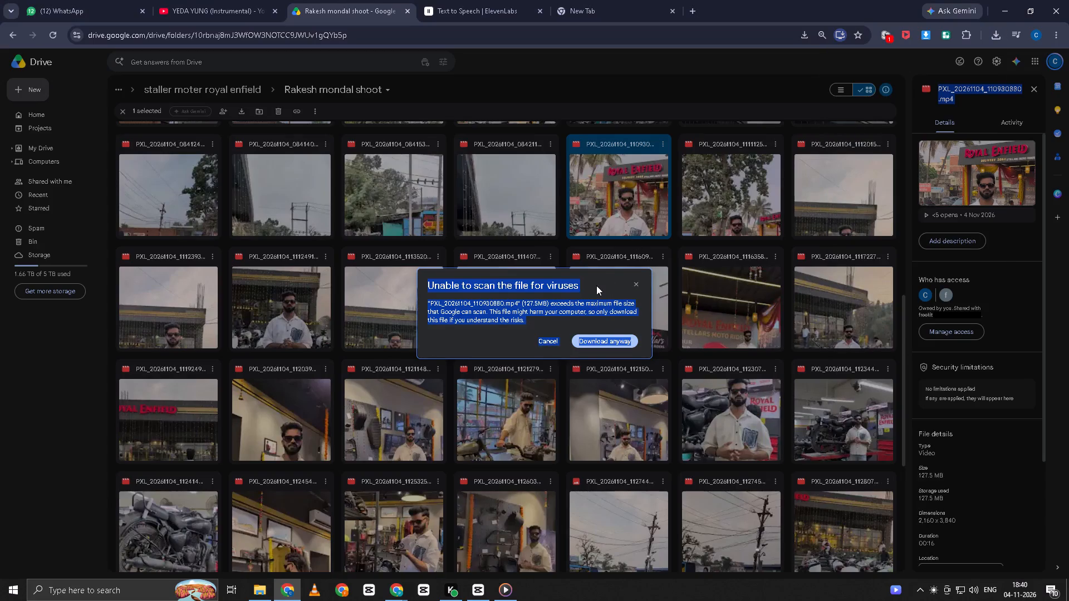
pyautogui.click(596, 285)
pyautogui.click(571, 329)
pyautogui.click(566, 328)
pyautogui.click(559, 326)
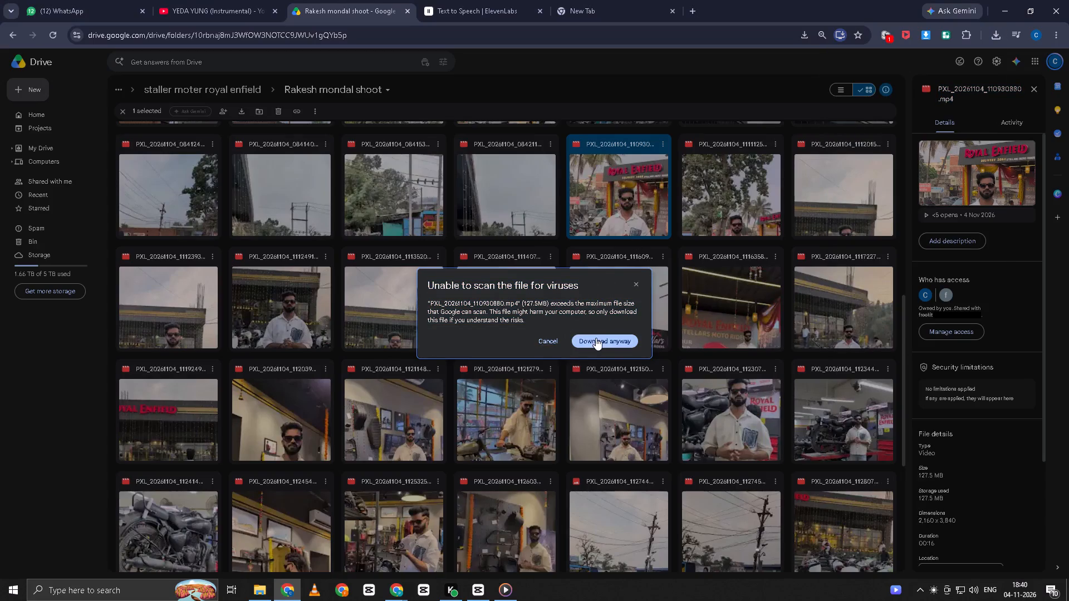
pyautogui.click(596, 339)
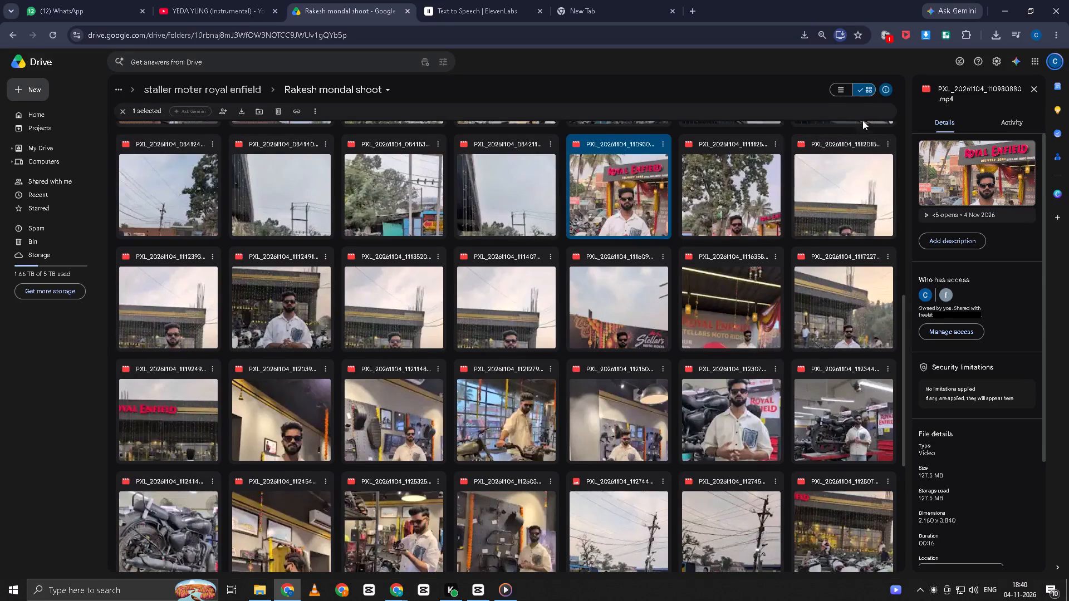
pyautogui.click(992, 37)
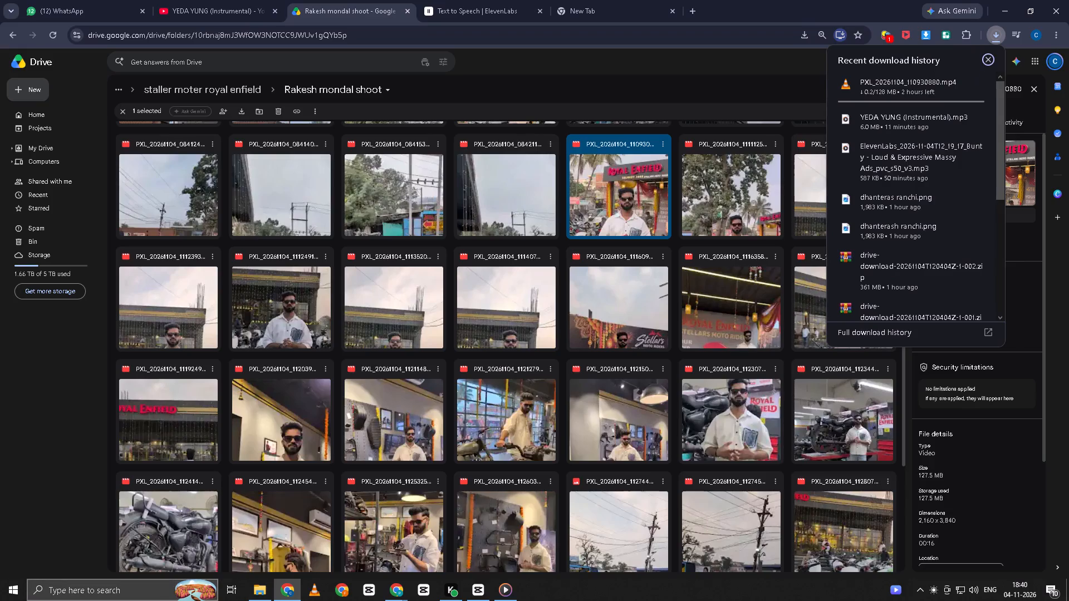
# Open Proton VPN, disconnect from the Singapore server, and close its window.
pyautogui.click(66, 595)
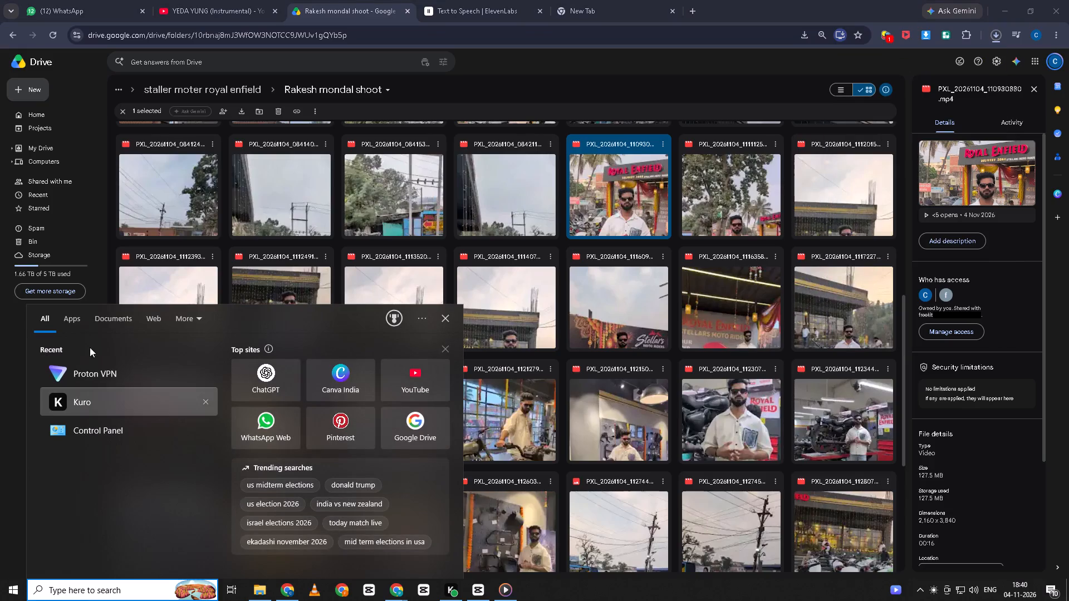
pyautogui.click(106, 370)
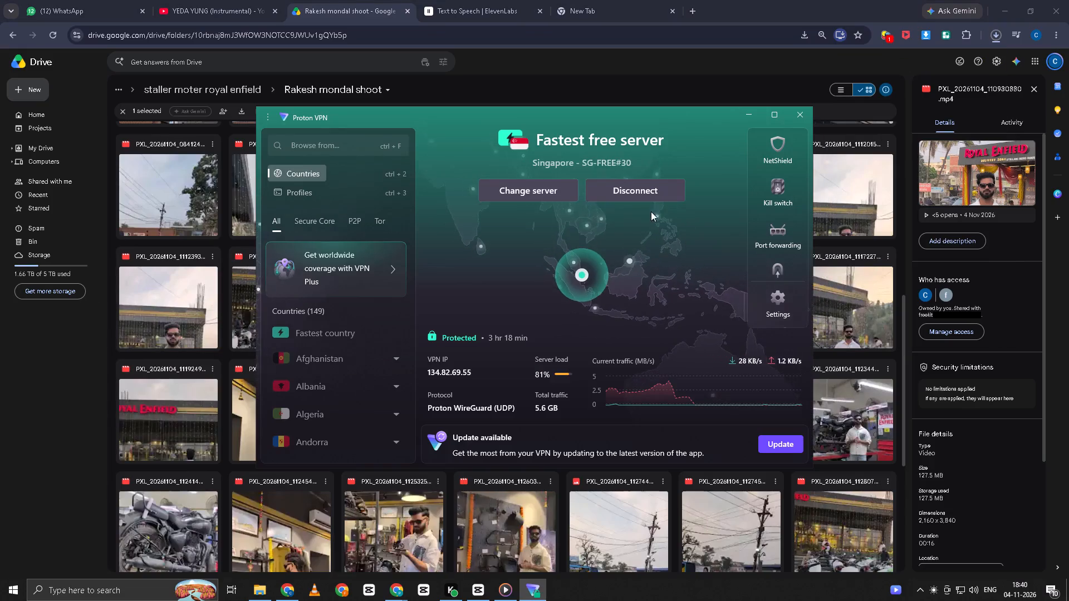
pyautogui.click(621, 192)
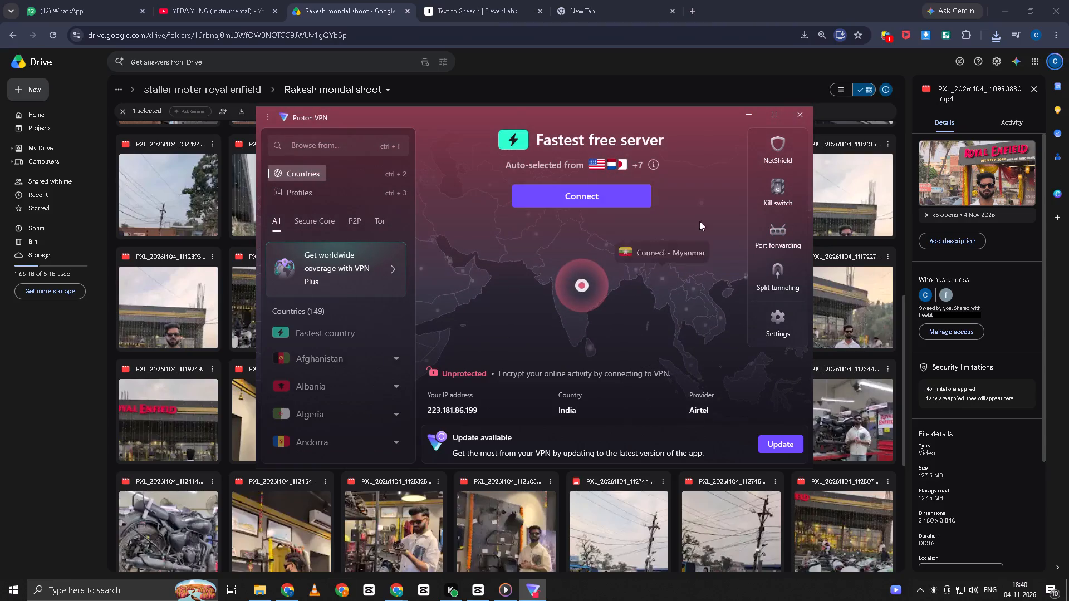
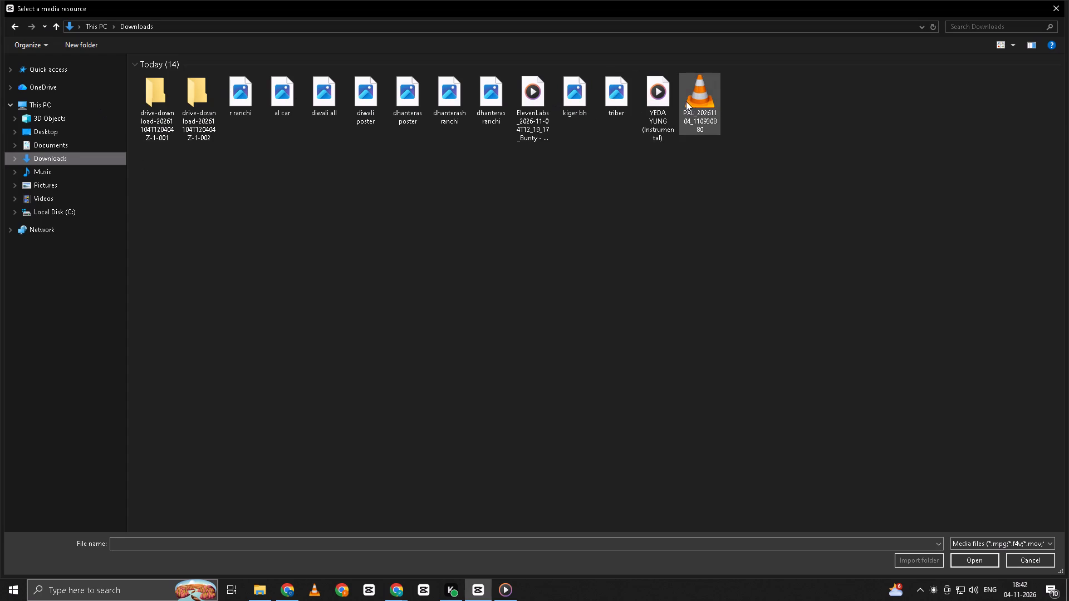
# Import PXL_20261104_110930880.mp4 from Downloads and place it at the start of the timeline.
pyautogui.click(692, 98)
pyautogui.press('Return')
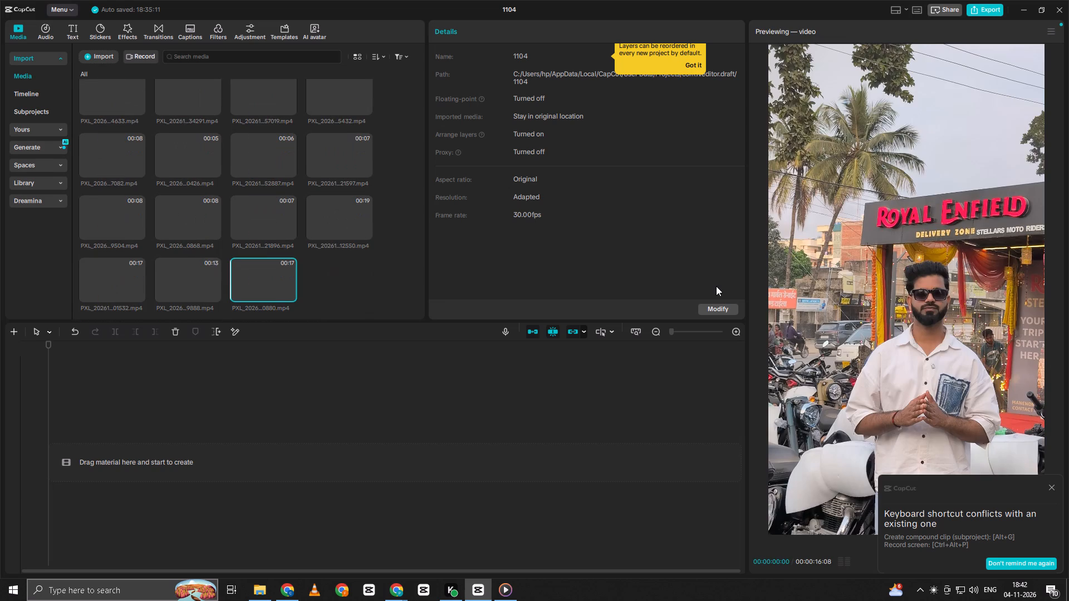
pyautogui.moveTo(247, 262); pyautogui.dragTo(124, 465)
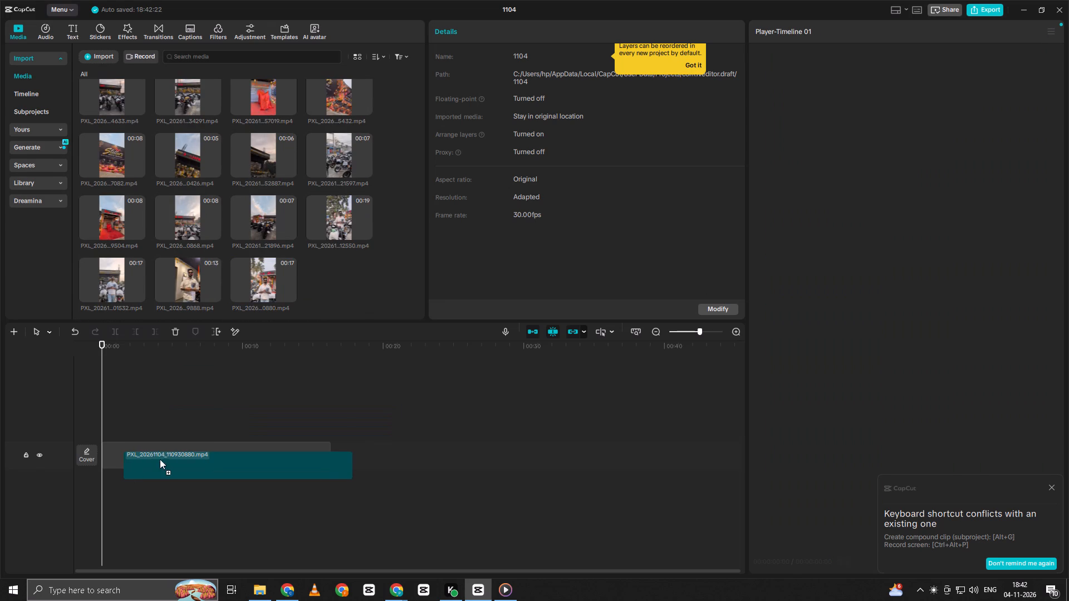
# Find where the presenter begins speaking and trim off about the first 1.5 seconds of the clip, up to 00:00:01:16.
pyautogui.press('space')
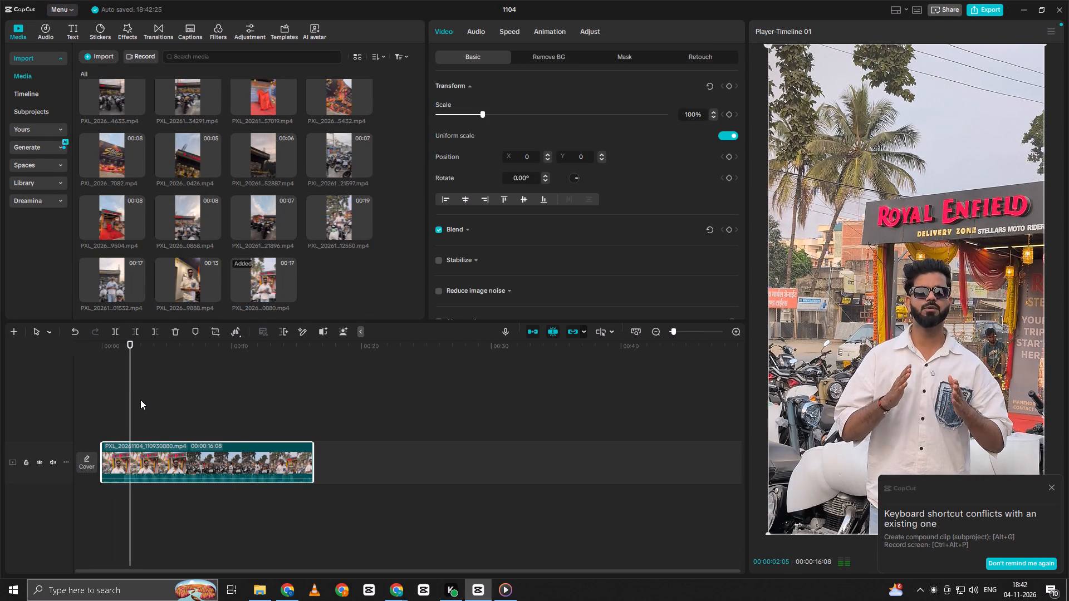
pyautogui.press('space')
pyautogui.doubleClick(143, 399)
pyautogui.moveTo(143, 399); pyautogui.dragTo(133, 411)
pyautogui.moveTo(131, 408); pyautogui.dragTo(121, 418)
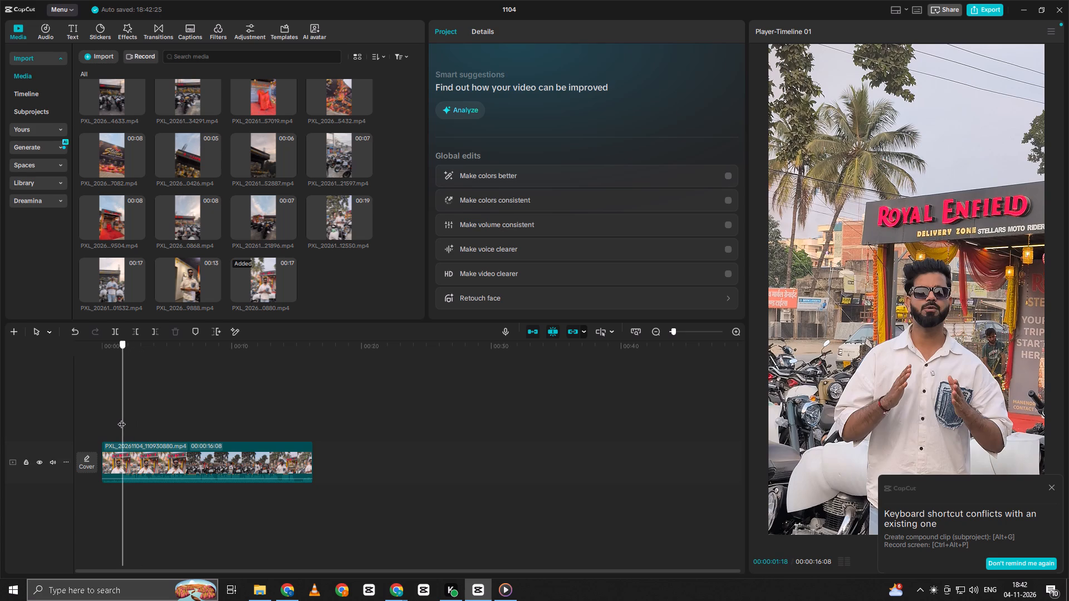
pyautogui.moveTo(121, 418); pyautogui.dragTo(122, 418)
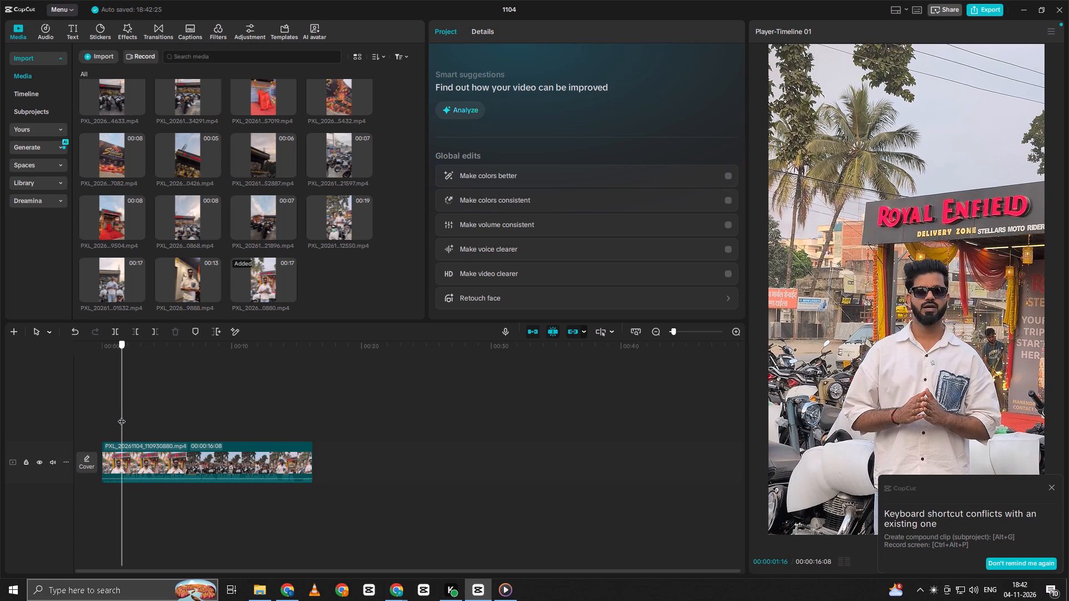
pyautogui.press('q')
pyautogui.press('q')
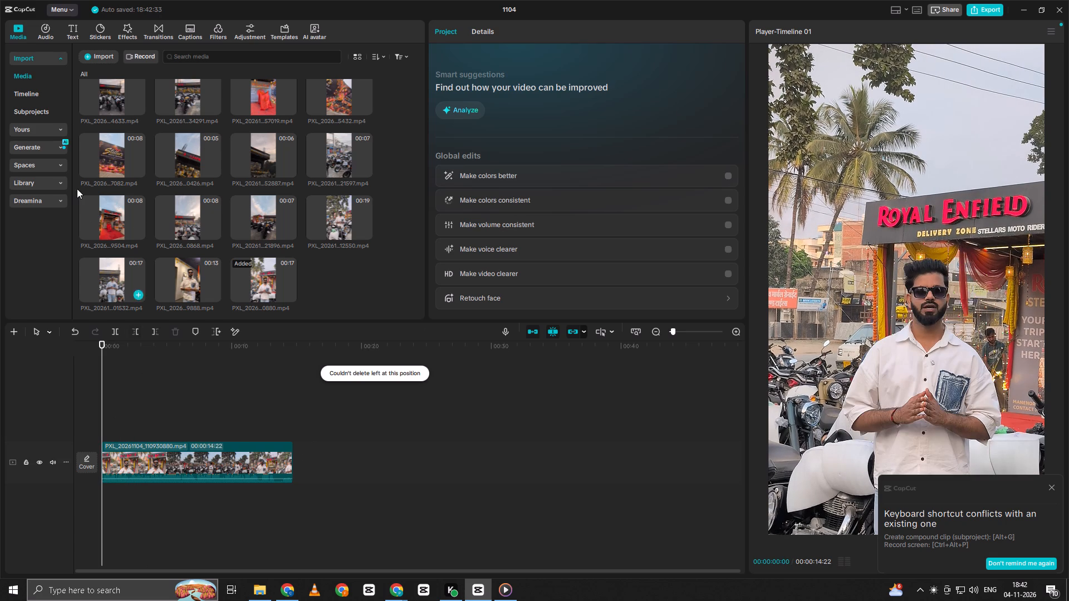
# Import the YEDA YUNG (Instrumental) track from Downloads and place it under the presenter clip from the timeline start.
pyautogui.click(45, 34)
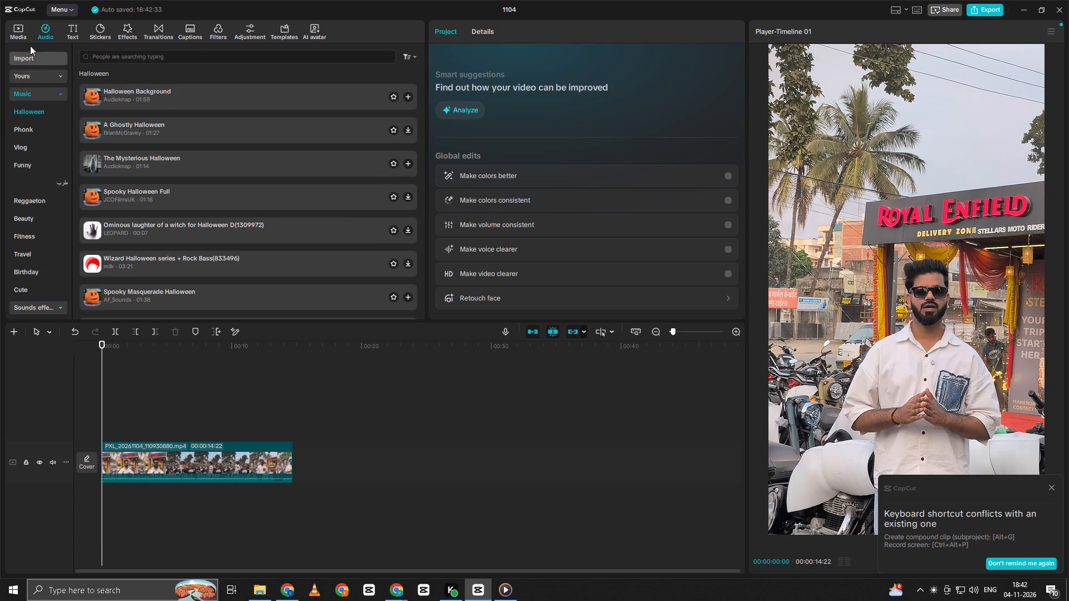
pyautogui.click(18, 36)
pyautogui.click(91, 54)
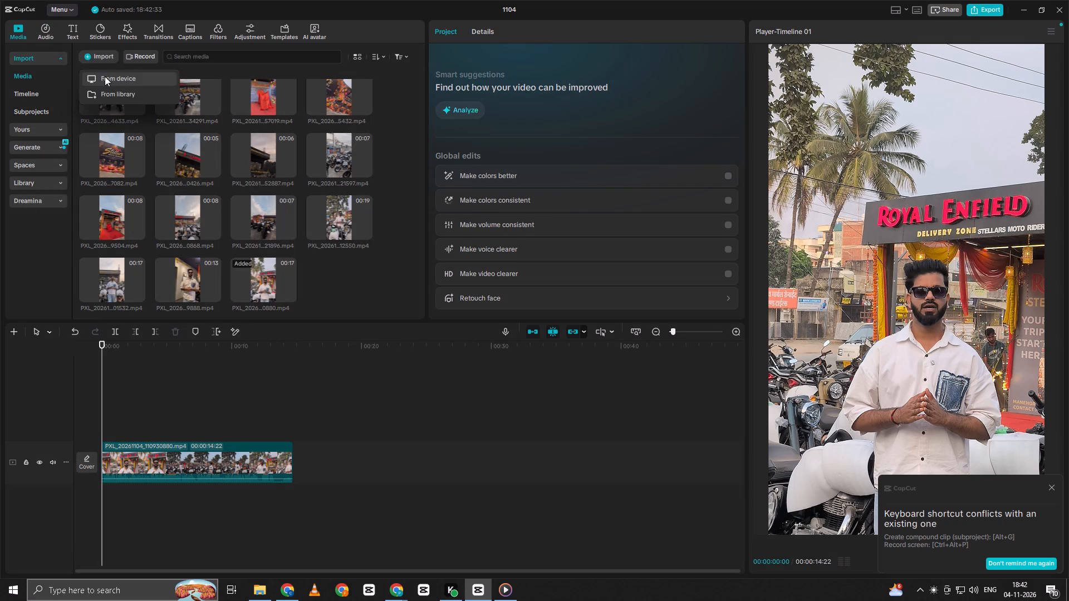
pyautogui.click(105, 76)
pyautogui.scroll(-1, 208, 106)
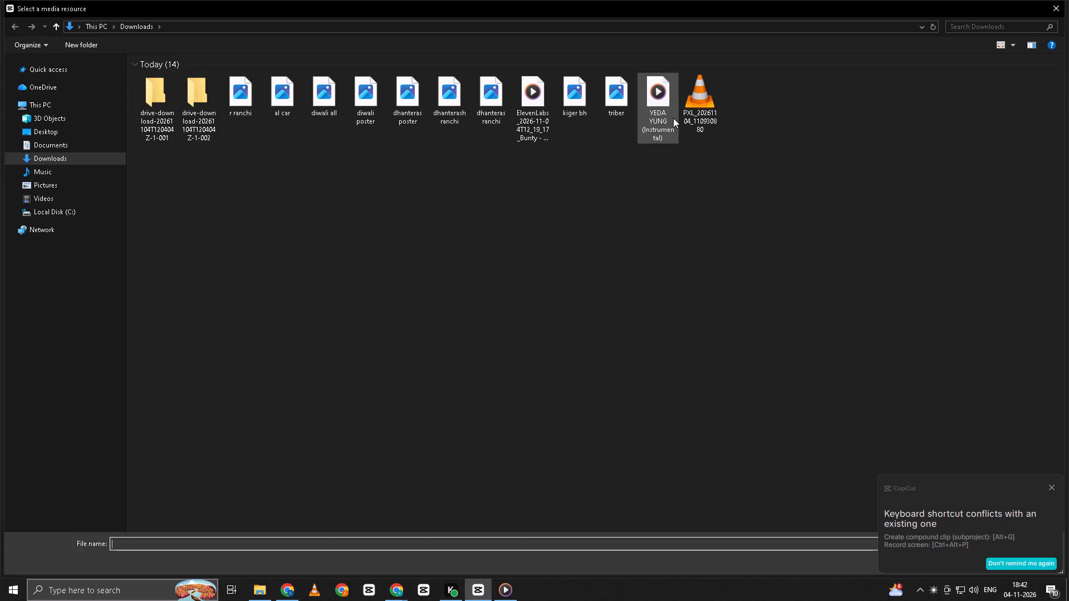
pyautogui.click(673, 117)
pyautogui.press('Return')
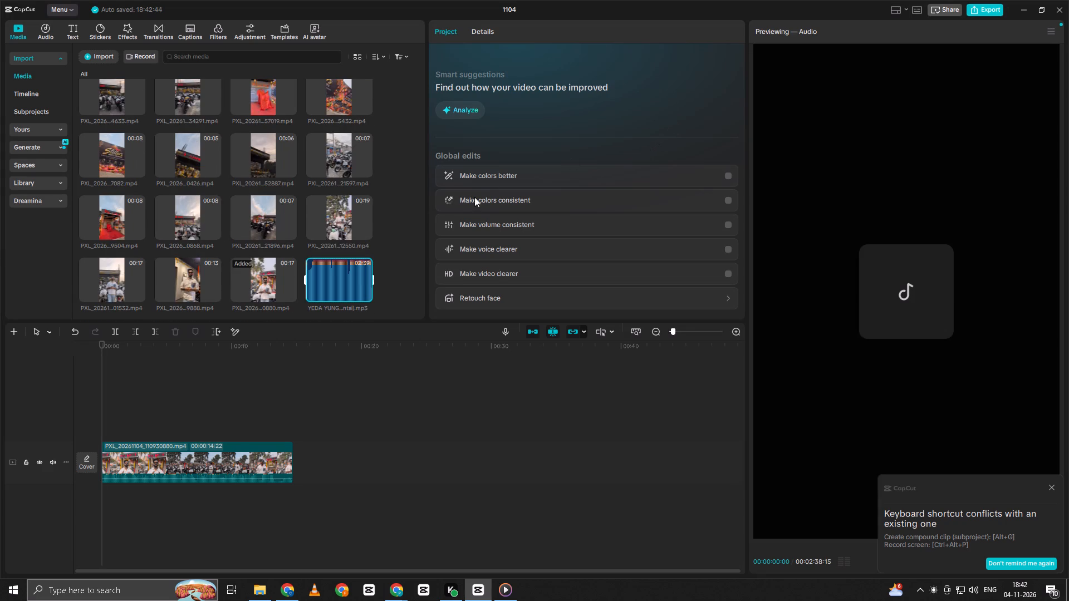
pyautogui.moveTo(341, 282); pyautogui.dragTo(94, 523)
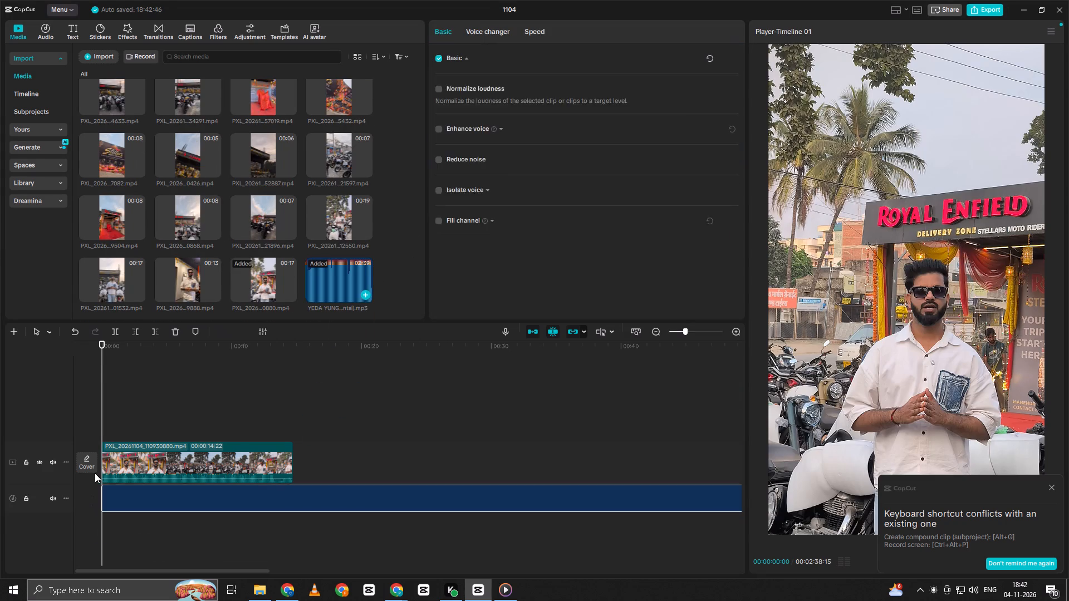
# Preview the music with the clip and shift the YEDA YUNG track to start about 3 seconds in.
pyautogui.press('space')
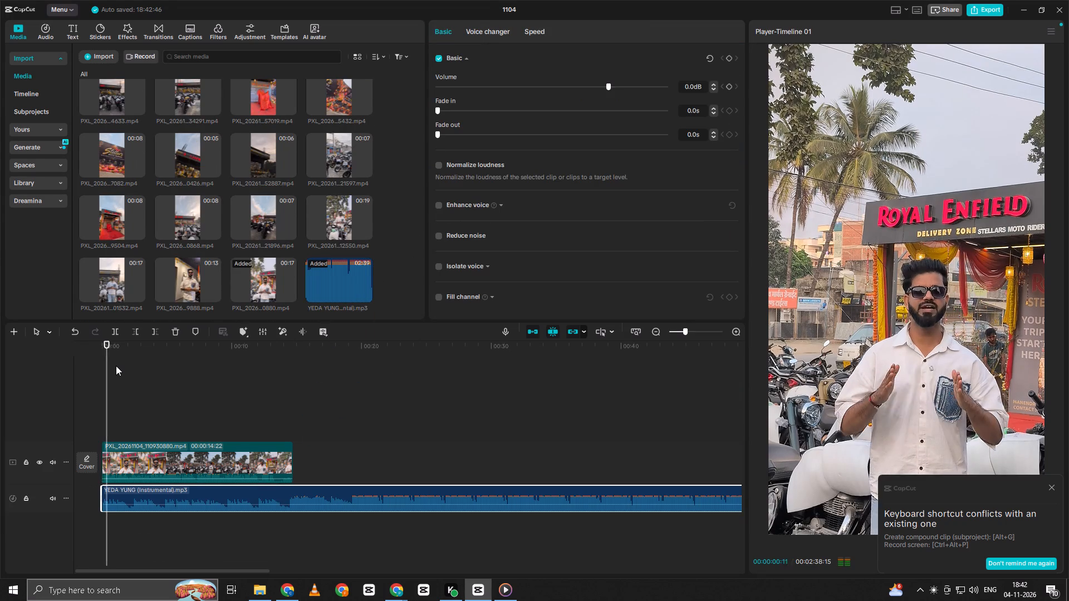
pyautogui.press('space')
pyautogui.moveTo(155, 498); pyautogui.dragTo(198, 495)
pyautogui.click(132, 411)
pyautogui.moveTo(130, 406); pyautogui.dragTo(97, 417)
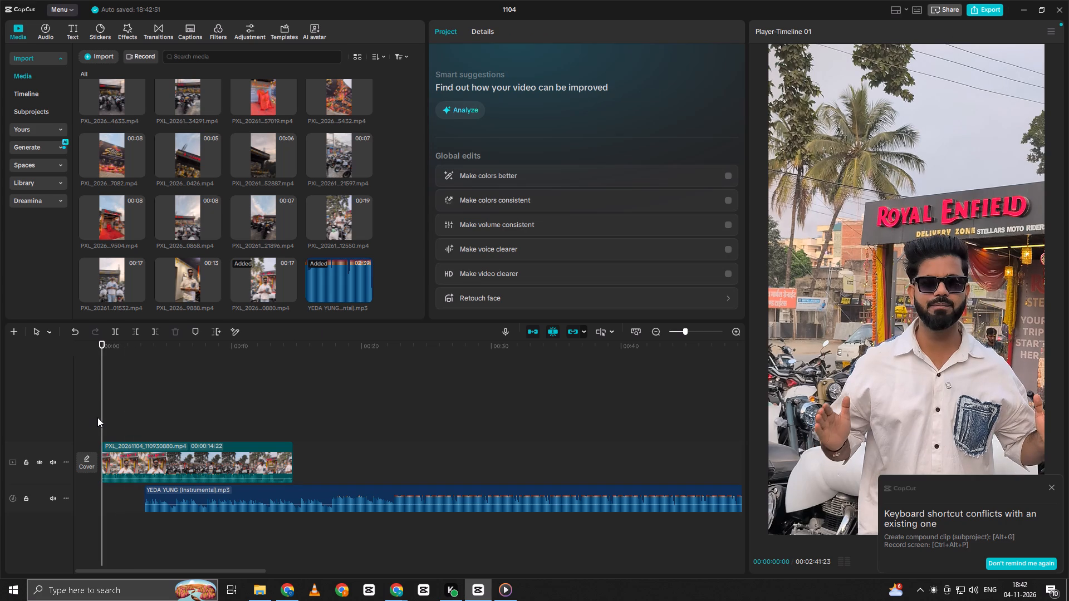
# Play the opening from the start to check the presenter's voice and where the instrumental comes in.
pyautogui.press('space')
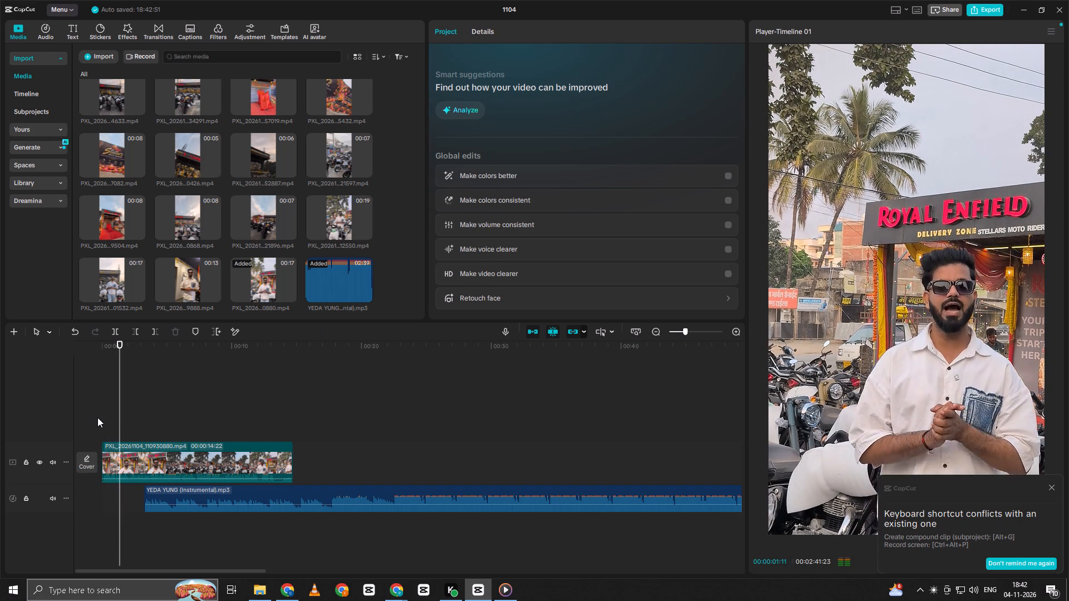
pyautogui.press('space')
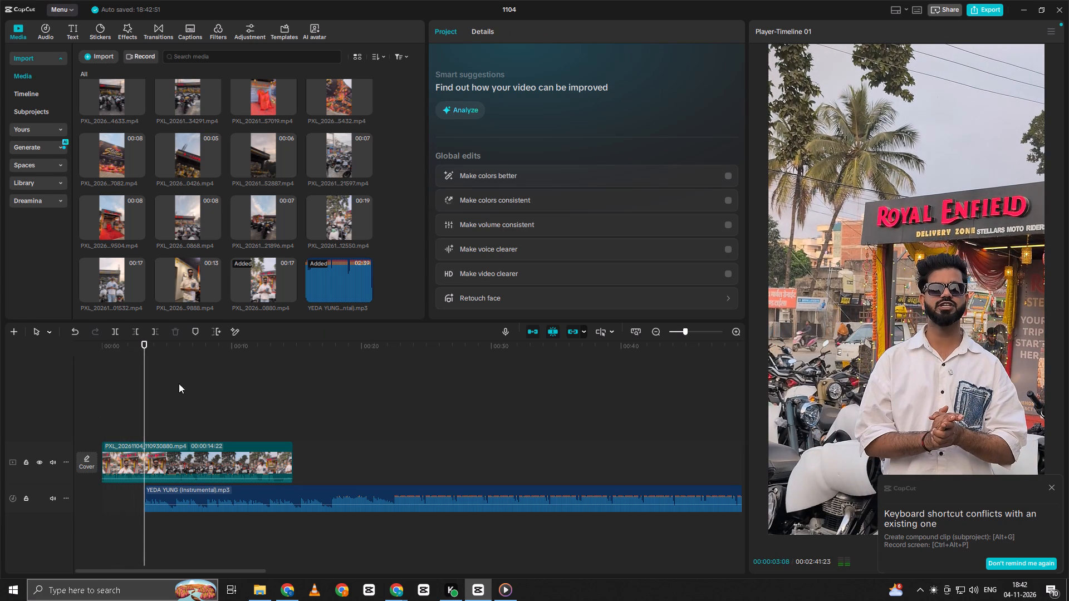
pyautogui.moveTo(148, 417); pyautogui.dragTo(80, 444)
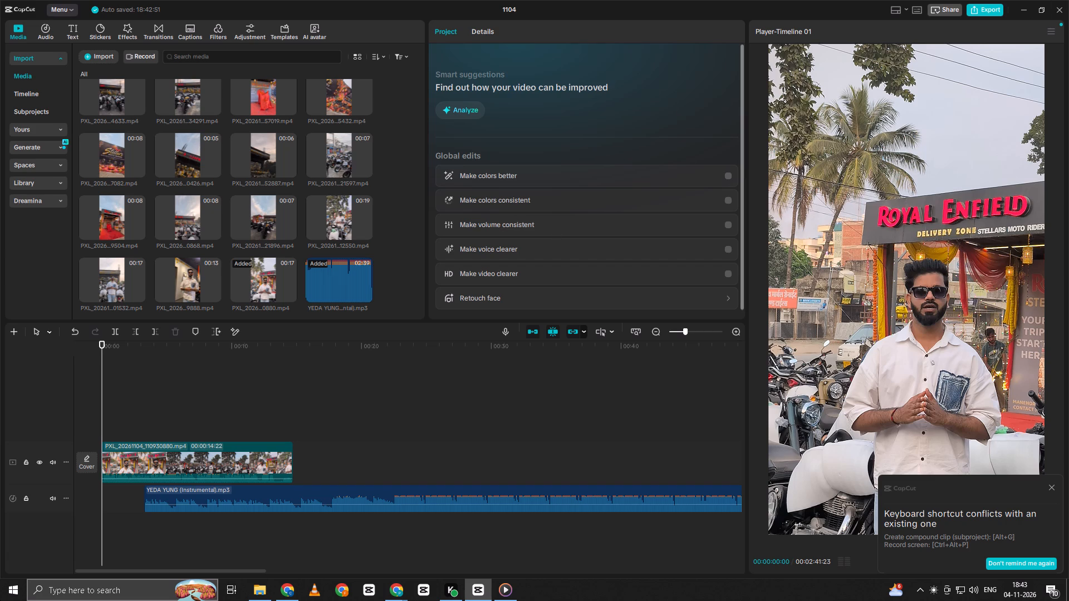
pyautogui.click(122, 419)
pyautogui.moveTo(122, 419); pyautogui.dragTo(99, 428)
pyautogui.press('space')
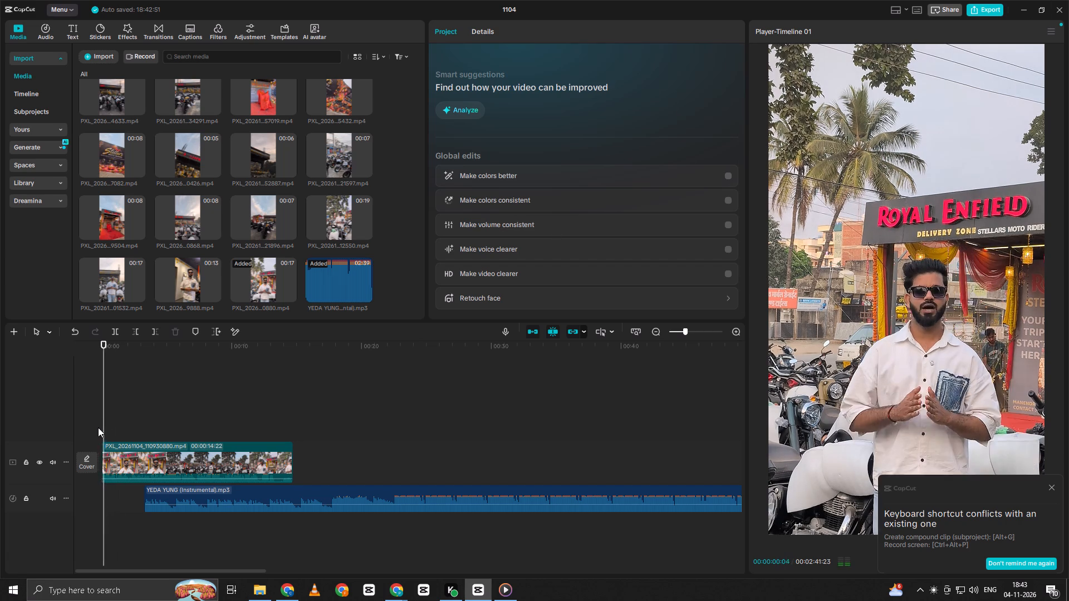
pyautogui.press('space')
# Turn on Enhance voice, Reduce noise and Isolate voice for the presenter clip's audio.
pyautogui.click(197, 469)
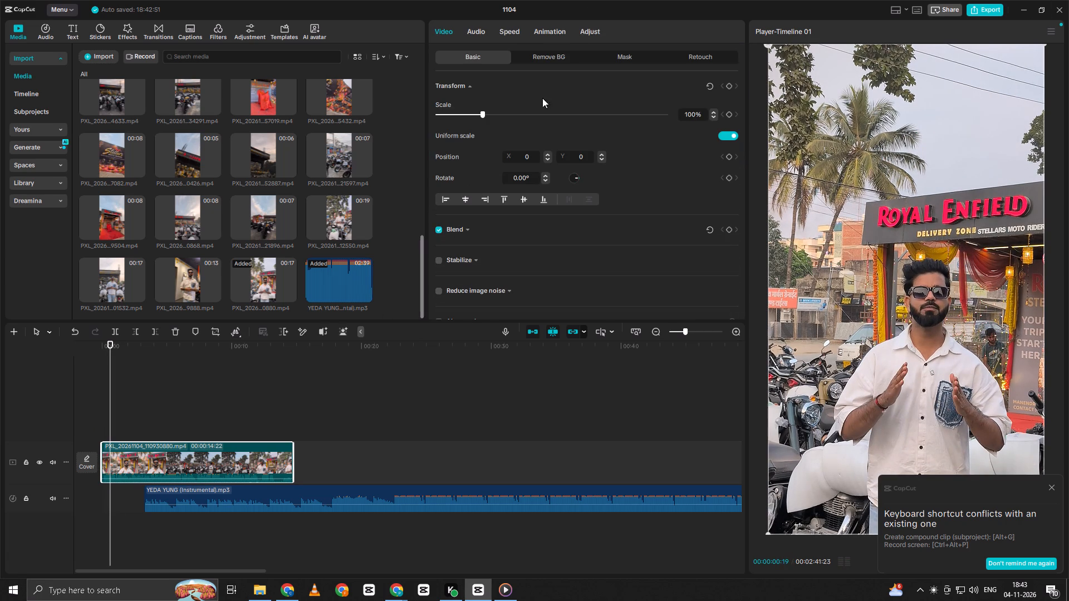
pyautogui.click(475, 29)
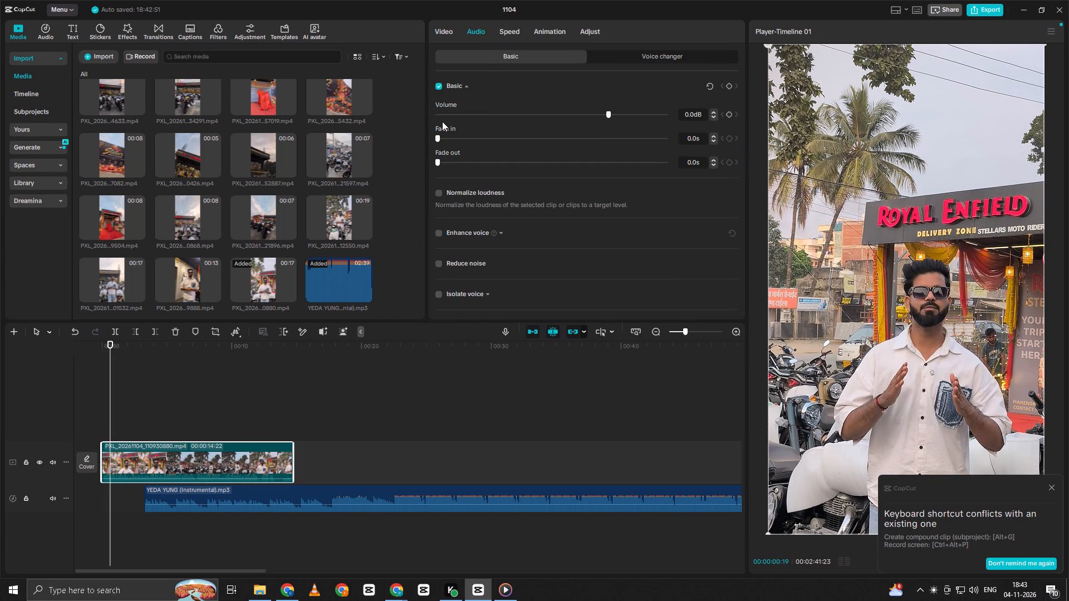
pyautogui.scroll(-3, 439, 146)
pyautogui.click(439, 205)
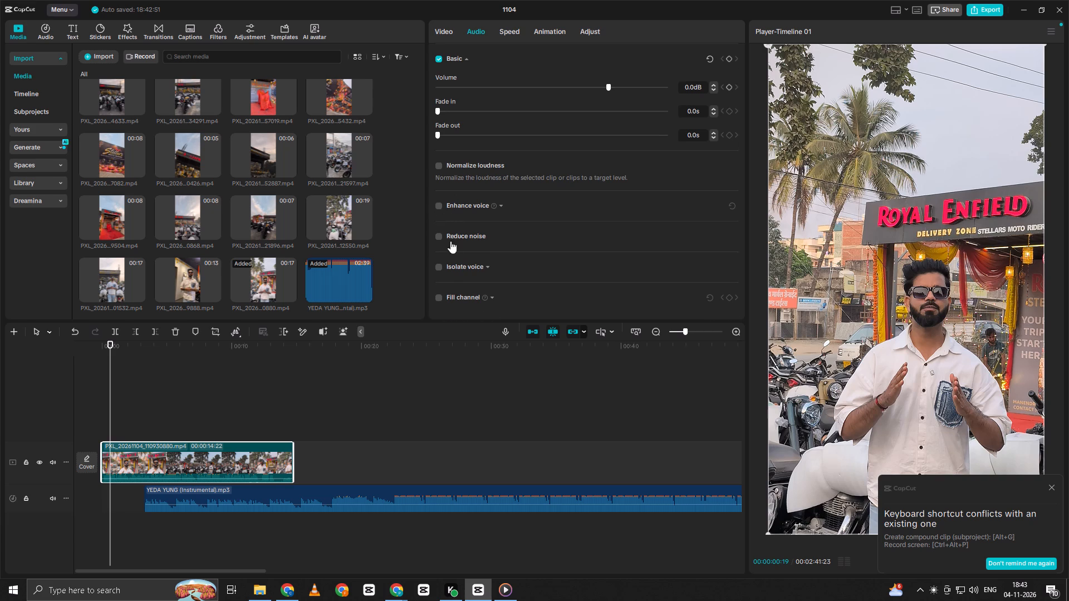
pyautogui.click(438, 263)
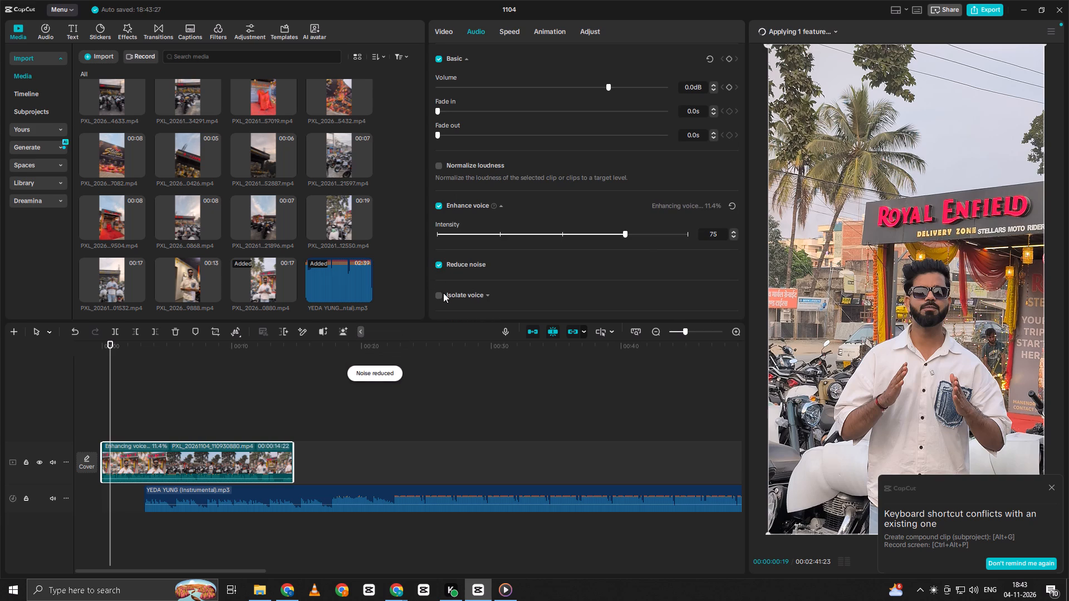
pyautogui.click(439, 293)
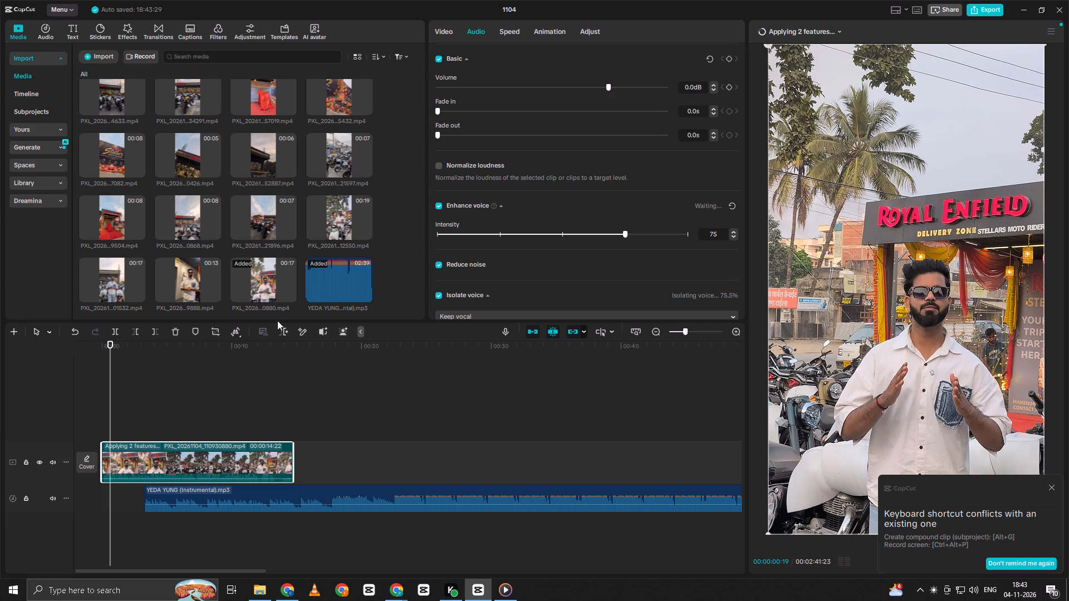
# Play the opening and move the YEDA YUNG track to start about 4.4 seconds in, near the cut to the wide shot.
pyautogui.click(126, 413)
pyautogui.moveTo(126, 413); pyautogui.dragTo(84, 431)
pyautogui.press('space')
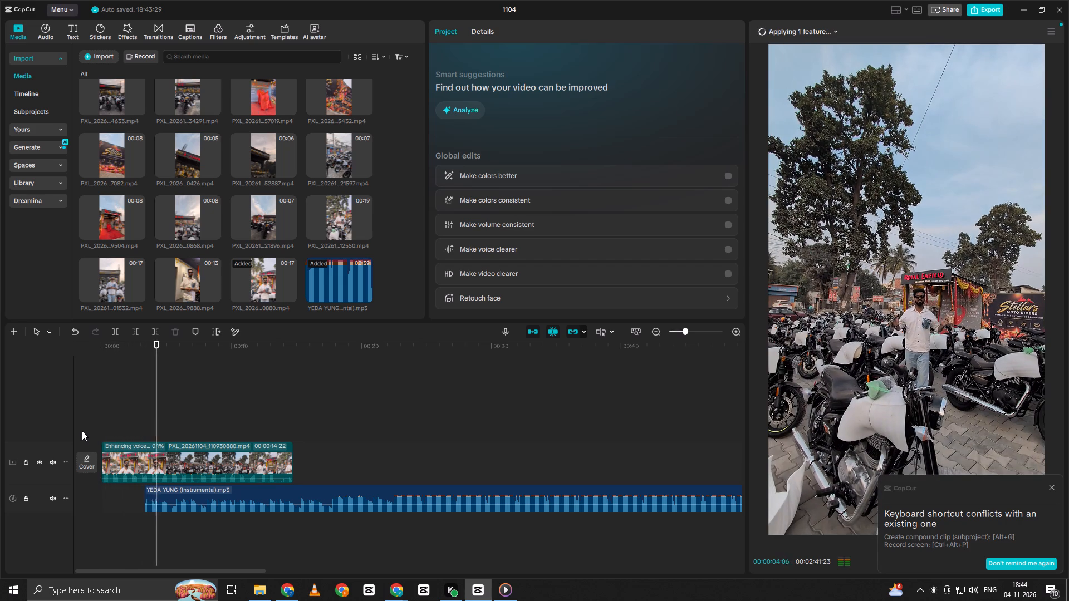
pyautogui.press('space')
pyautogui.click(185, 501)
pyautogui.moveTo(185, 501); pyautogui.dragTo(200, 501)
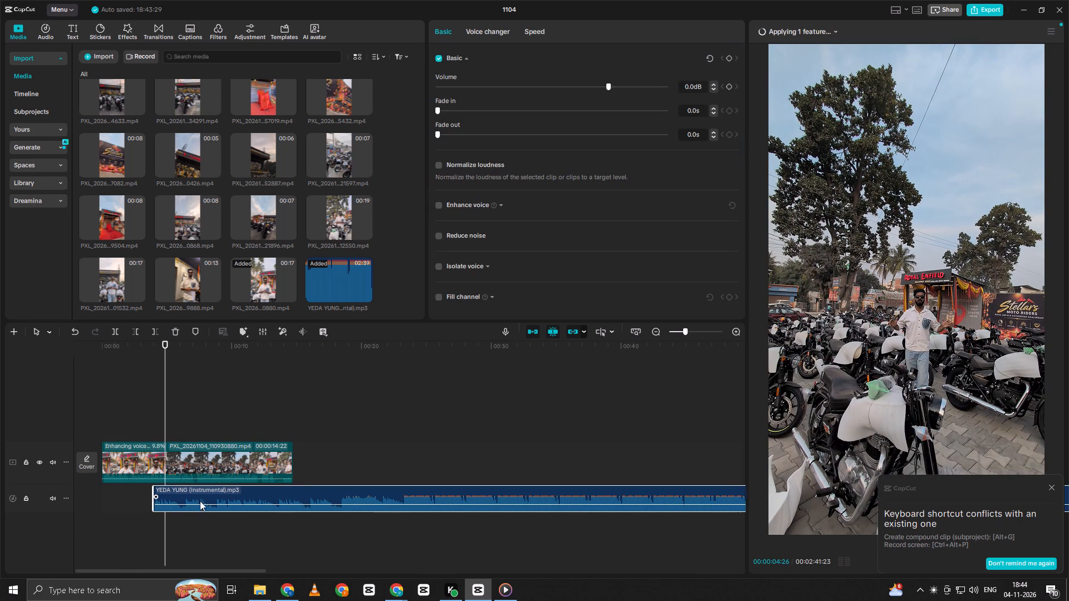
pyautogui.moveTo(200, 501); pyautogui.dragTo(200, 501)
# Play the sequence twice from the start to check the music's entry timing and its level against the voice.
pyautogui.click(145, 424)
pyautogui.moveTo(145, 424); pyautogui.dragTo(84, 435)
pyautogui.press('space')
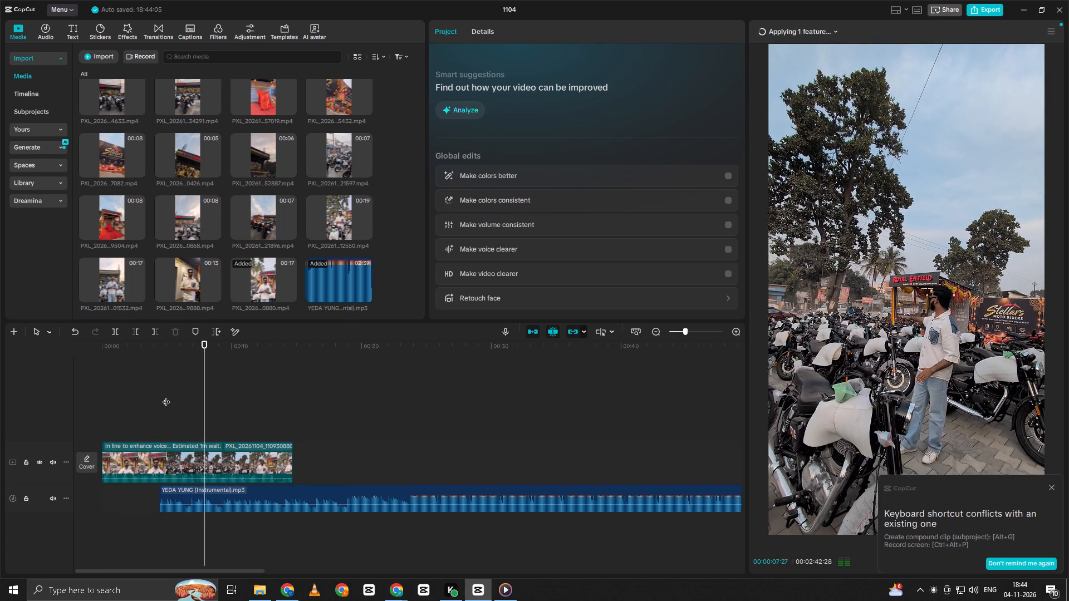
pyautogui.press('space')
pyautogui.doubleClick(197, 397)
pyautogui.moveTo(197, 397); pyautogui.dragTo(19, 485)
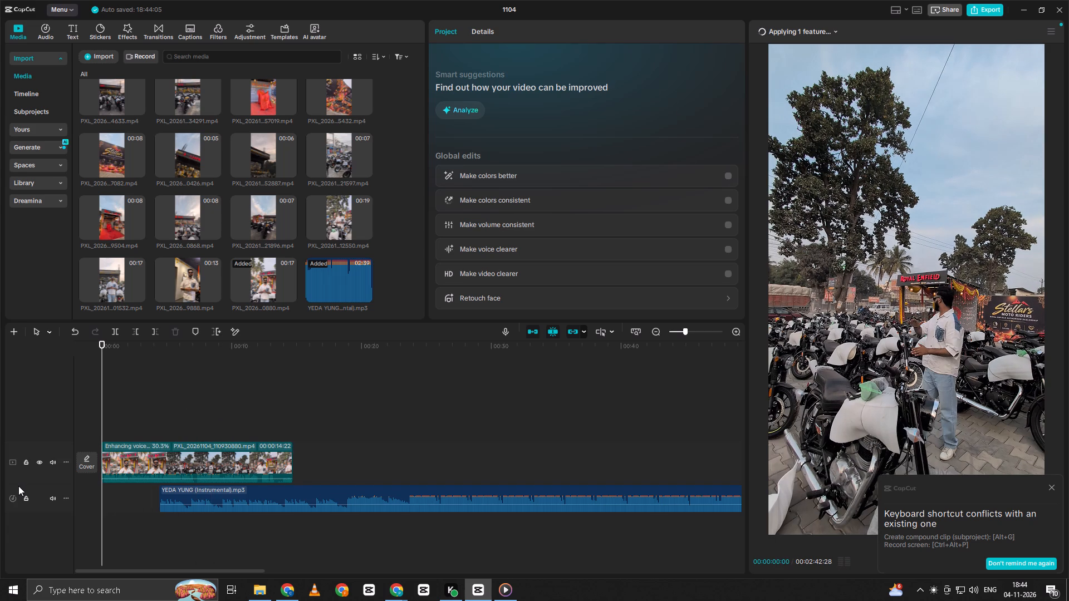
pyautogui.press('space')
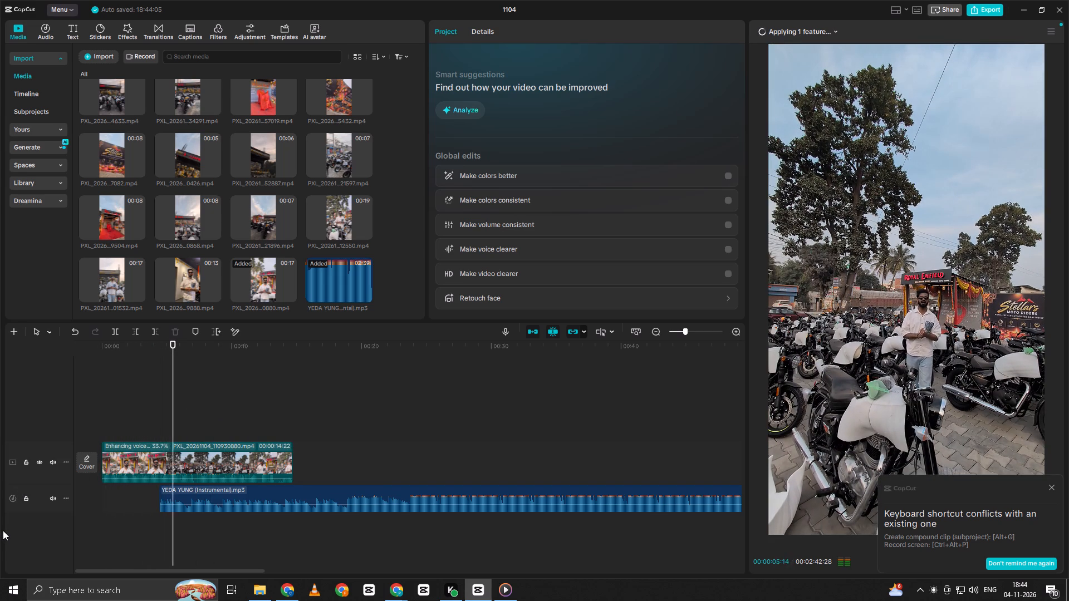
pyautogui.press('space')
# Lower the volume of the YEDA YUNG instrumental track.
pyautogui.click(190, 494)
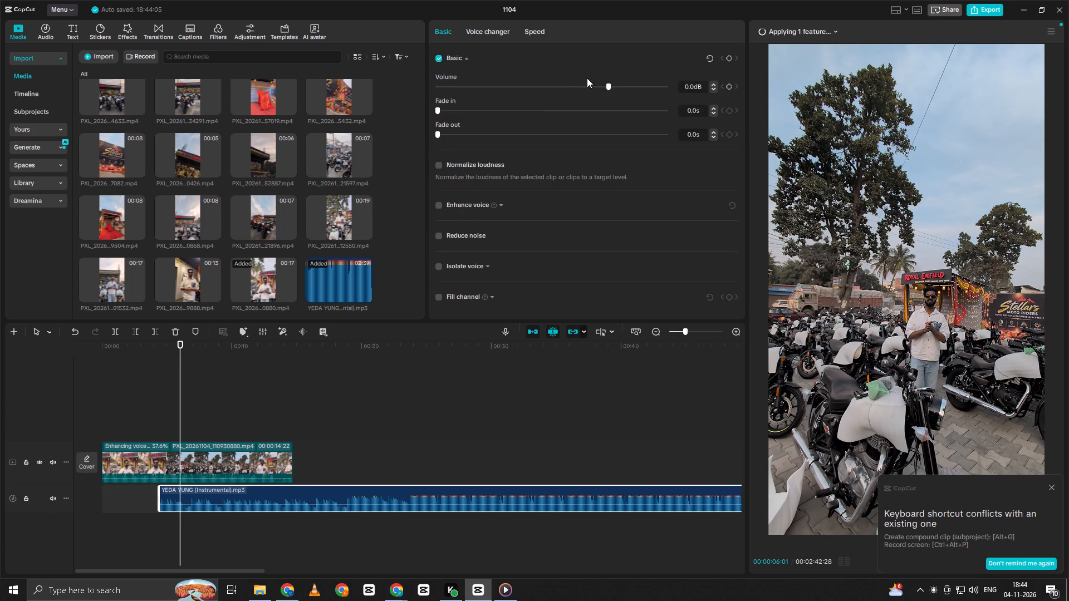
pyautogui.click(581, 82)
# Raise the presenter clip's audio volume to 4.4 dB.
pyautogui.click(223, 475)
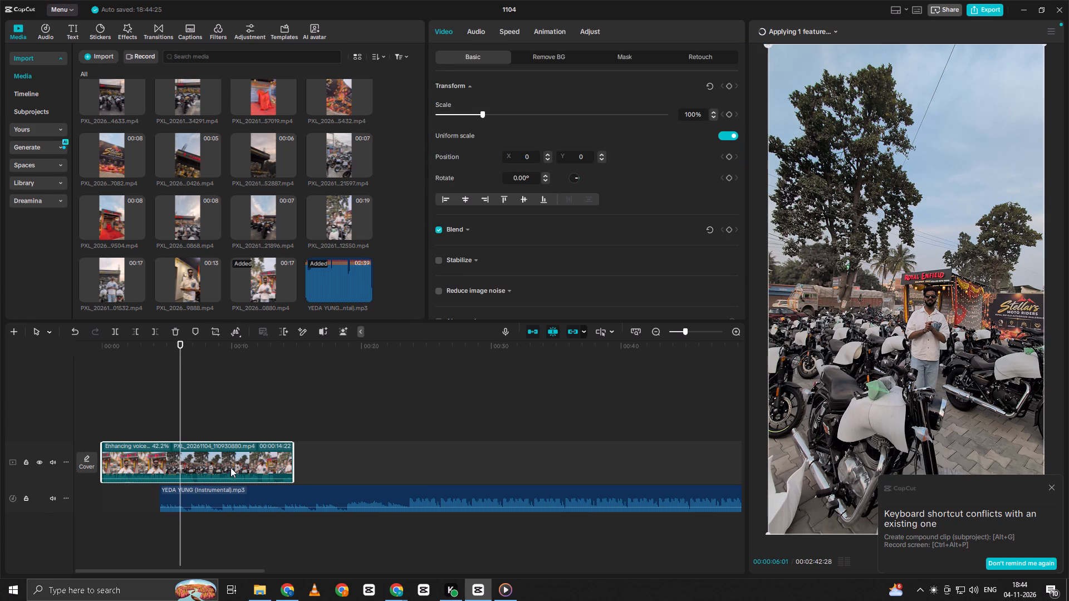
pyautogui.click(472, 33)
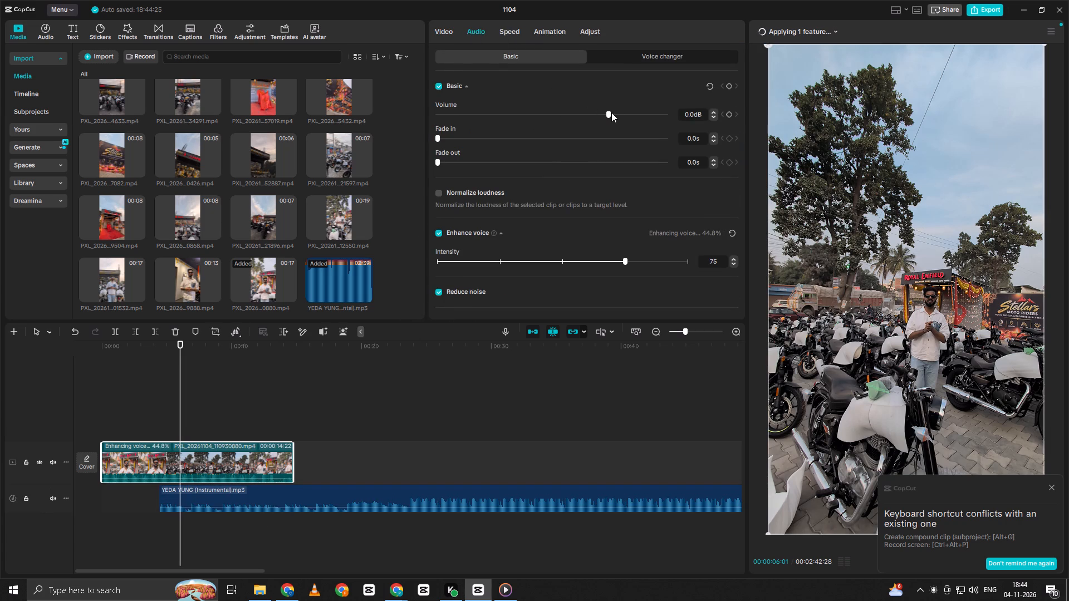
pyautogui.click(619, 111)
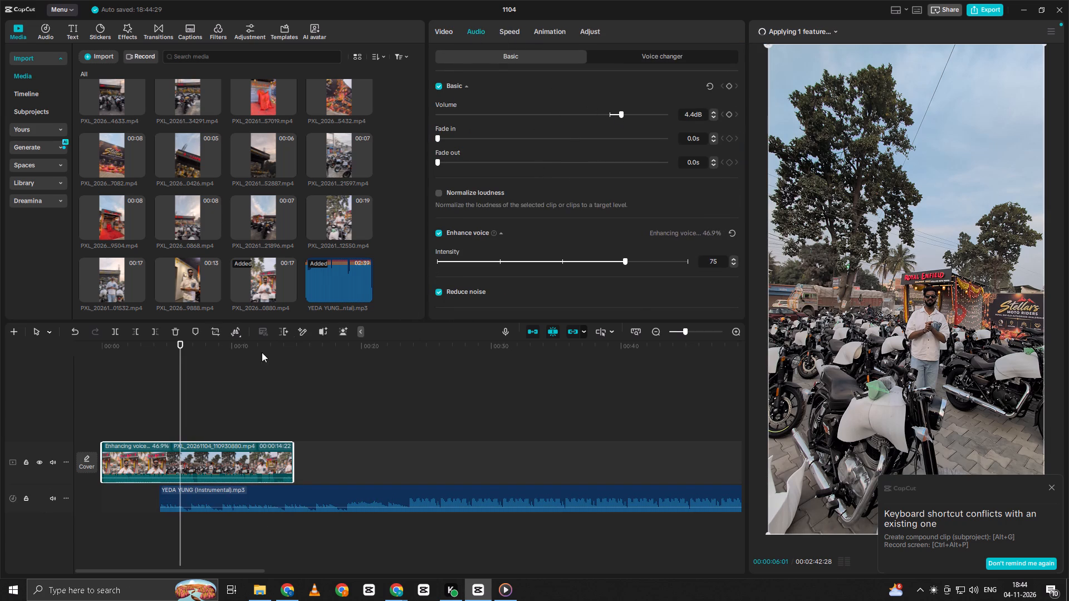
# Play the opening repeatedly from the start to check the raised voice volume against the YEDA YUNG music's entry.
pyautogui.click(175, 404)
pyautogui.moveTo(175, 404); pyautogui.dragTo(72, 433)
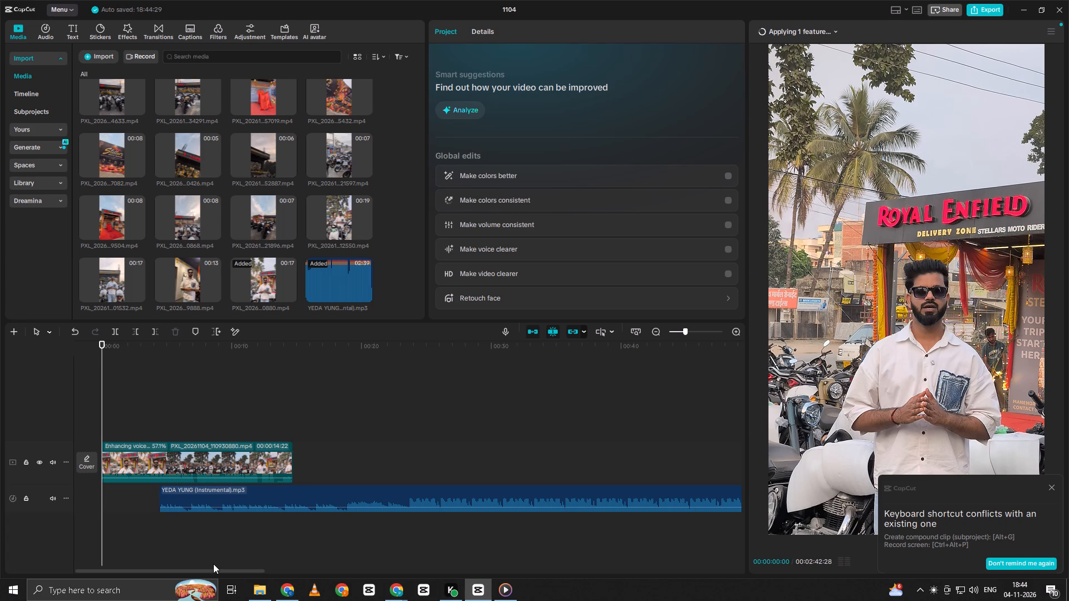
pyautogui.click(164, 388)
pyautogui.moveTo(164, 388); pyautogui.dragTo(107, 420)
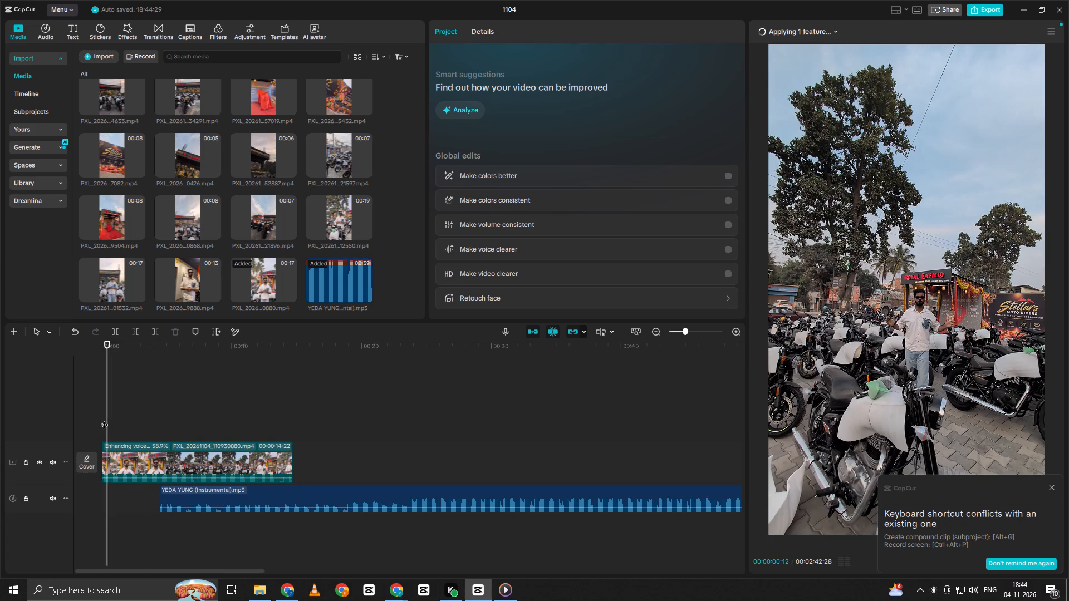
pyautogui.moveTo(104, 419); pyautogui.dragTo(94, 428)
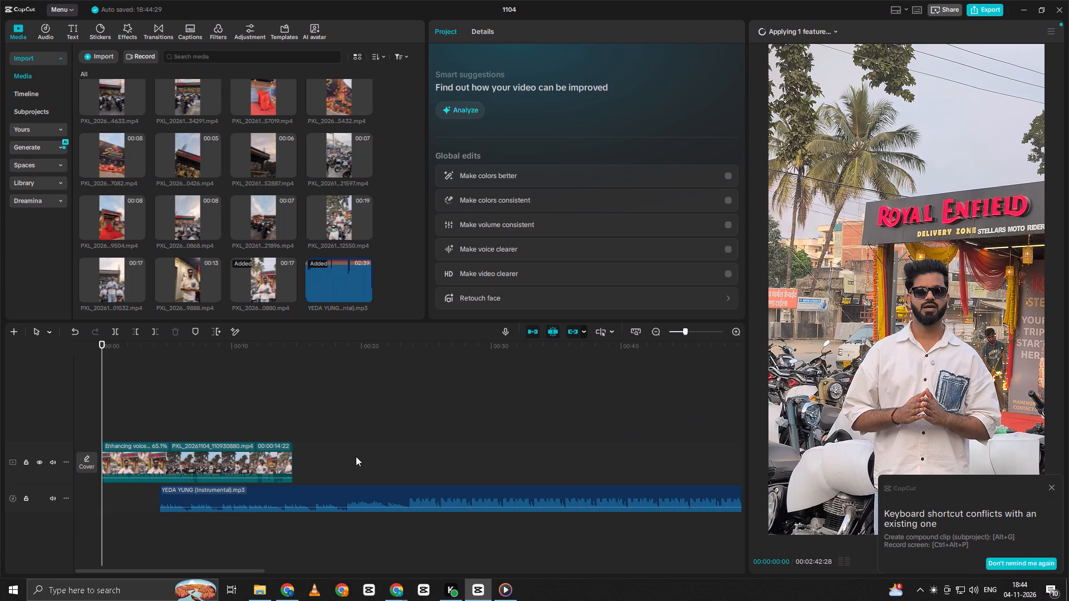
pyautogui.press('space')
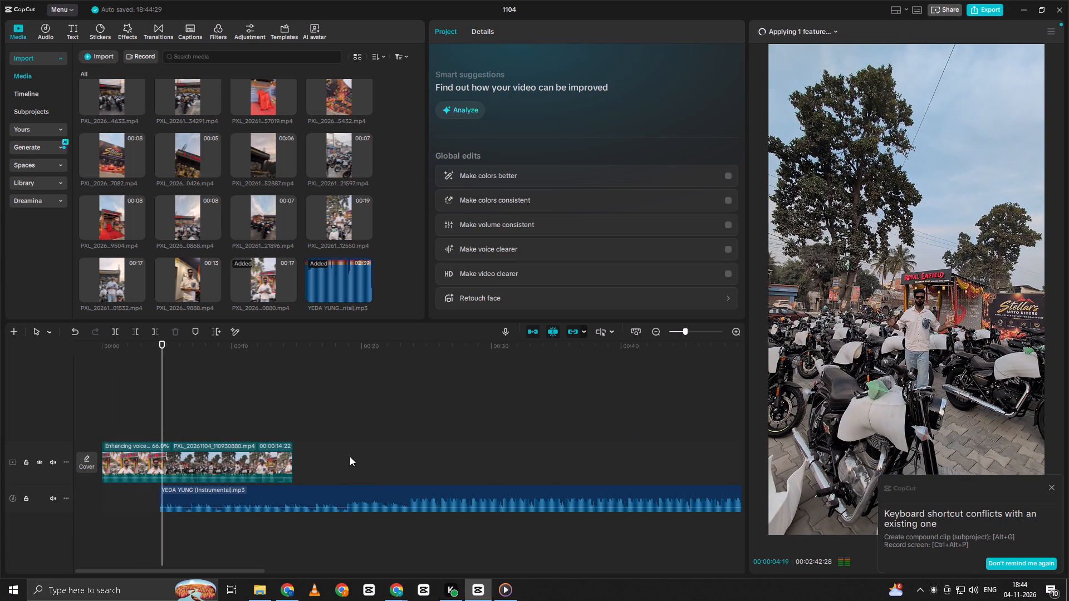
pyautogui.press('space')
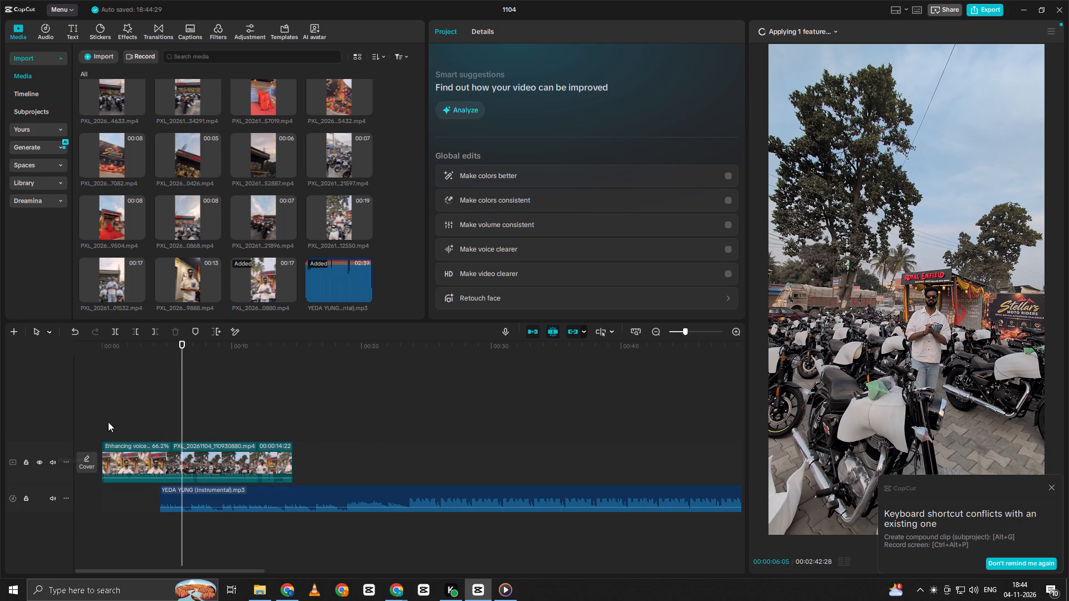
pyautogui.click(147, 411)
pyautogui.moveTo(147, 411); pyautogui.dragTo(96, 428)
pyautogui.press('space')
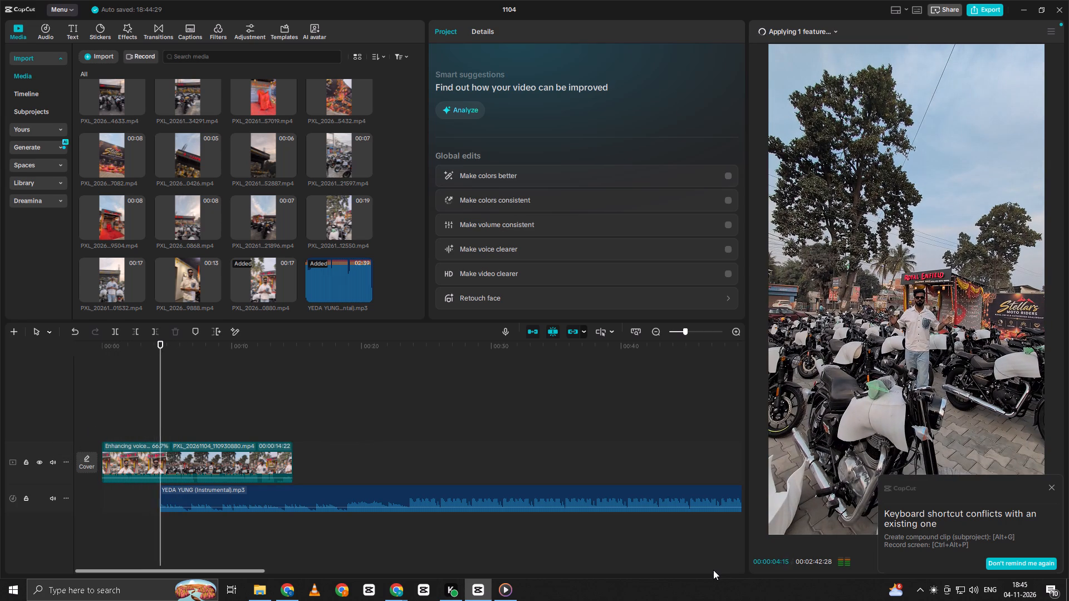
pyautogui.press('space')
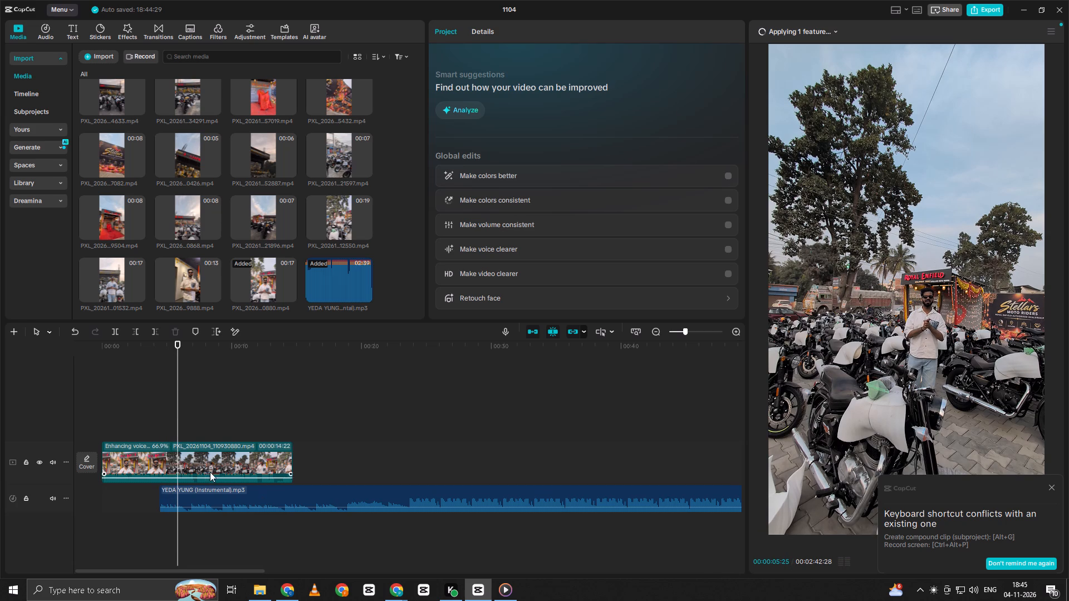
# Review the cut to the wide shot with a finer timeline scale, playing from where the YEDA YUNG track begins.
pyautogui.scroll(4, 176, 417)
pyautogui.keyDown('ctrl'); pyautogui.scroll(11, 176, 417); pyautogui.keyUp('ctrl')
pyautogui.keyDown('ctrl'); pyautogui.click(176, 417); pyautogui.keyUp('ctrl')
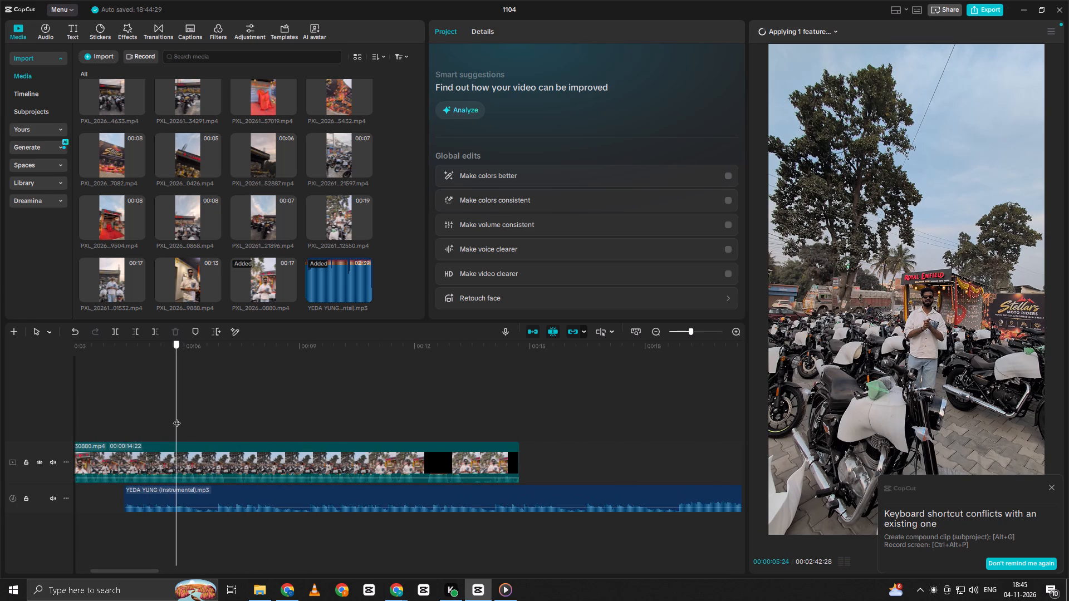
pyautogui.moveTo(176, 417); pyautogui.dragTo(145, 432)
pyautogui.moveTo(145, 432); pyautogui.dragTo(0, 481)
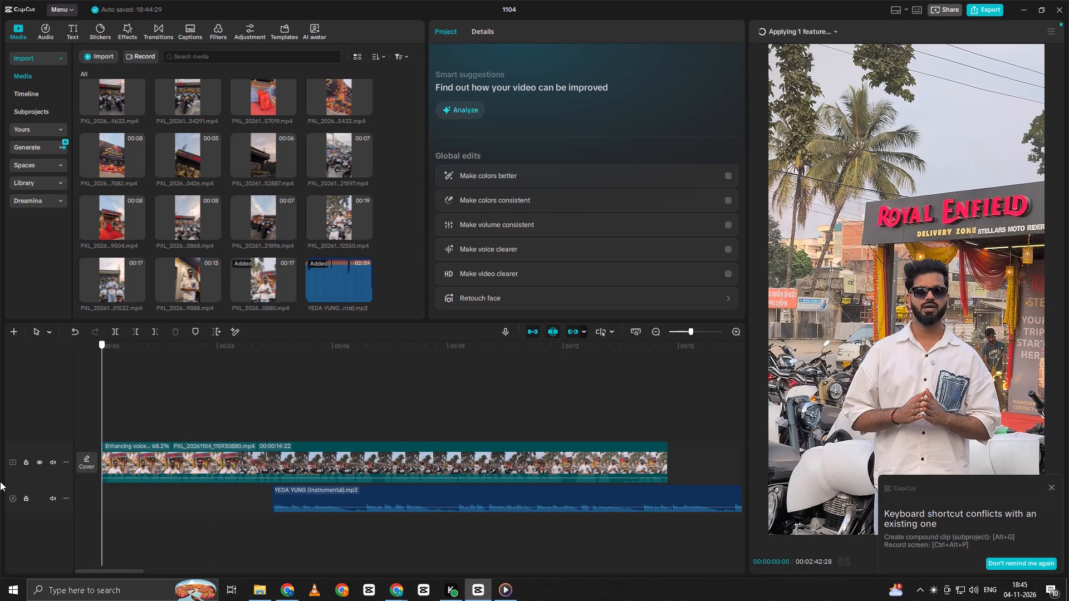
pyautogui.moveTo(0, 481); pyautogui.dragTo(281, 416)
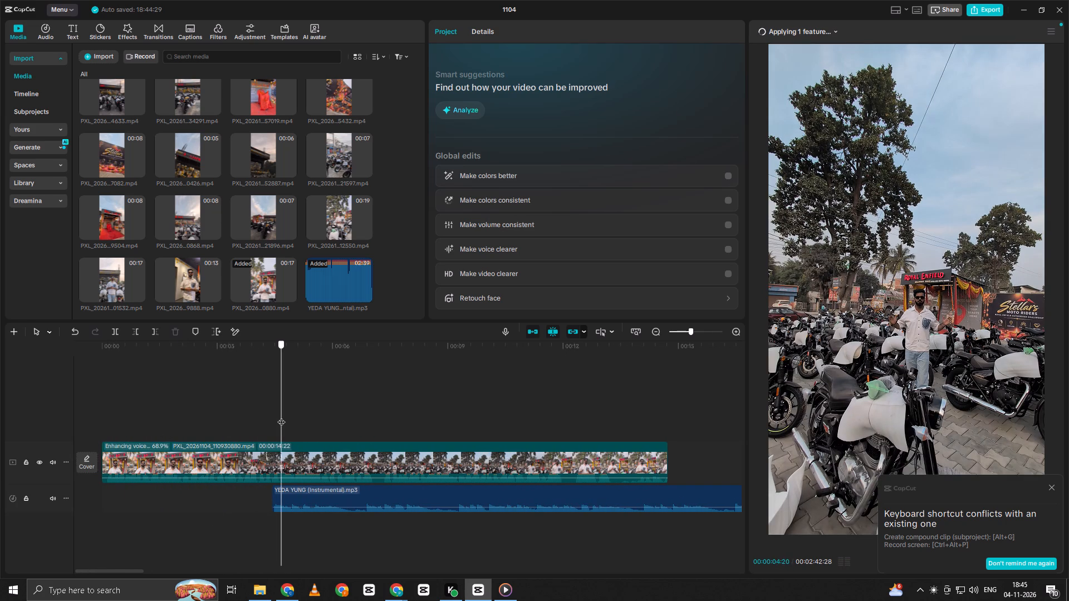
pyautogui.moveTo(281, 416); pyautogui.dragTo(273, 423)
pyautogui.press('space')
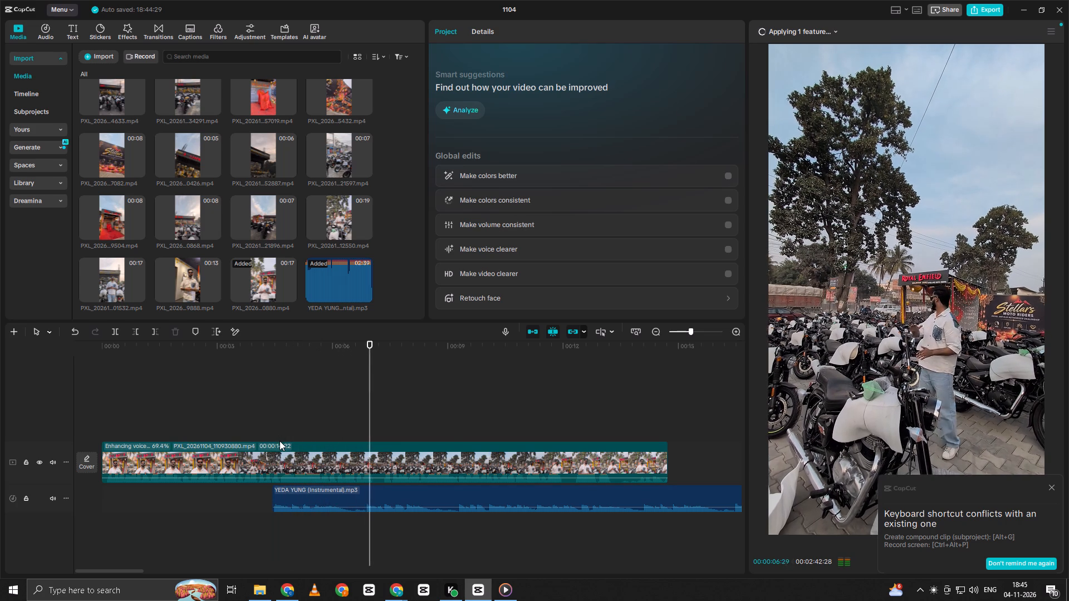
pyautogui.press('space')
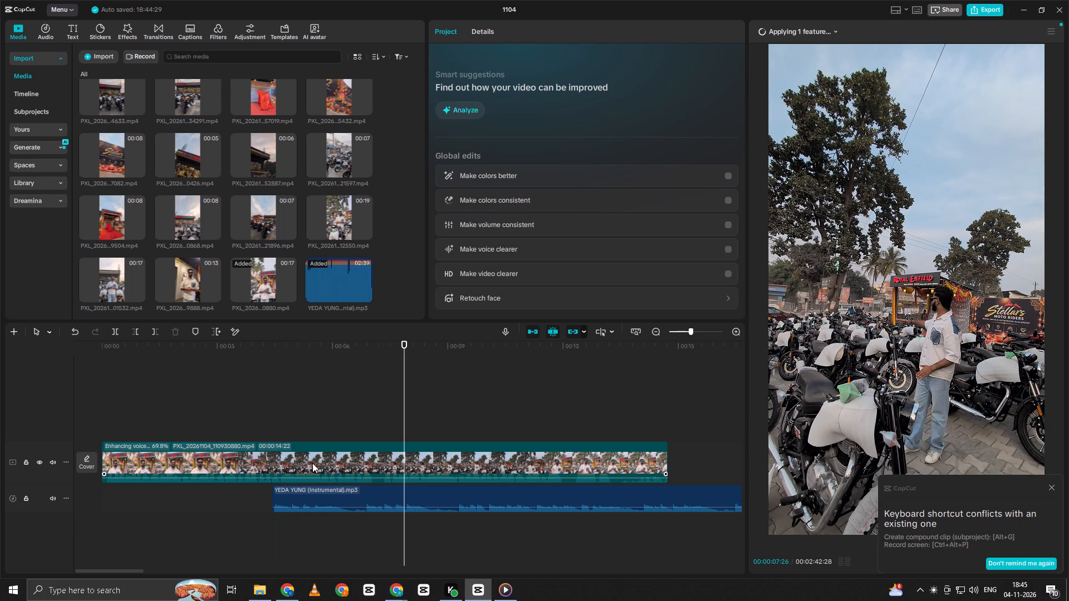
# Check the progress of the Enhance voice processing on the presenter clip.
pyautogui.click(826, 35)
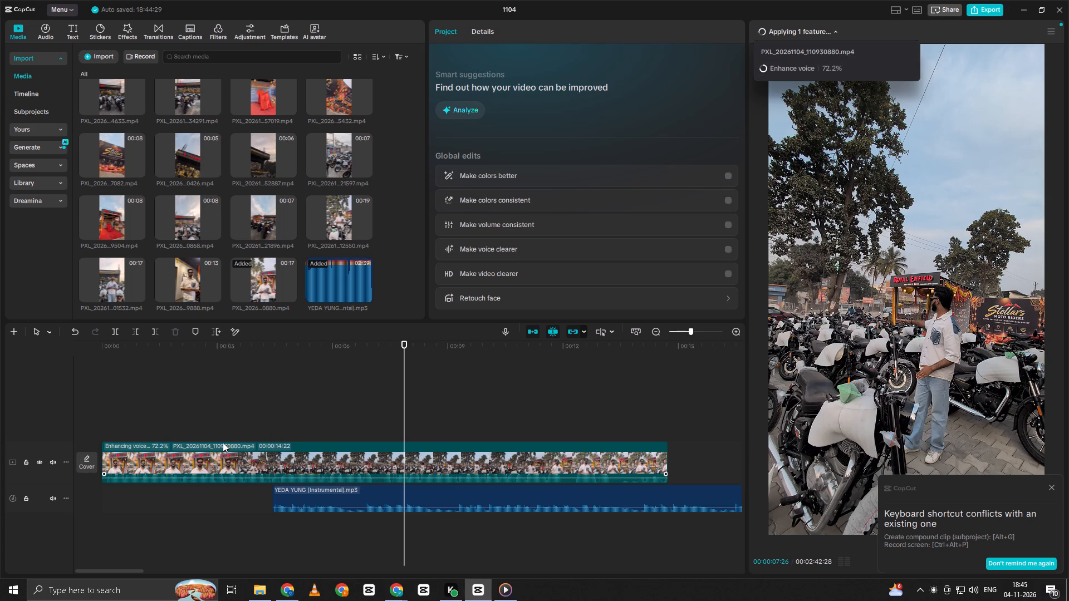
# Replay the sequence twice from the start to check the voice and music balance through the wide shot.
pyautogui.click(175, 417)
pyautogui.moveTo(175, 416); pyautogui.dragTo(61, 449)
pyautogui.press('space')
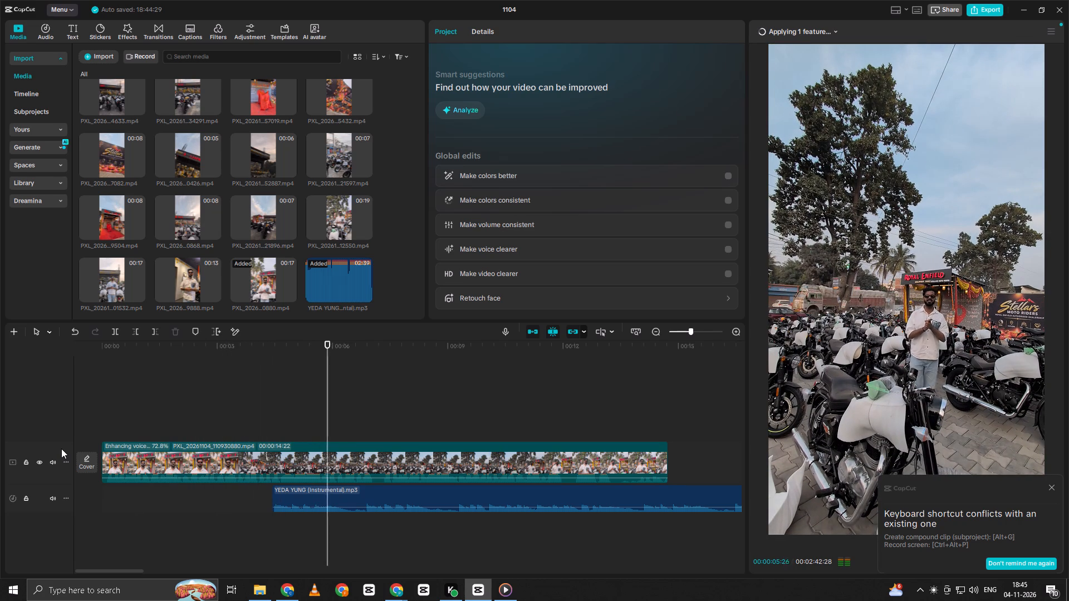
pyautogui.press('space')
pyautogui.click(271, 380)
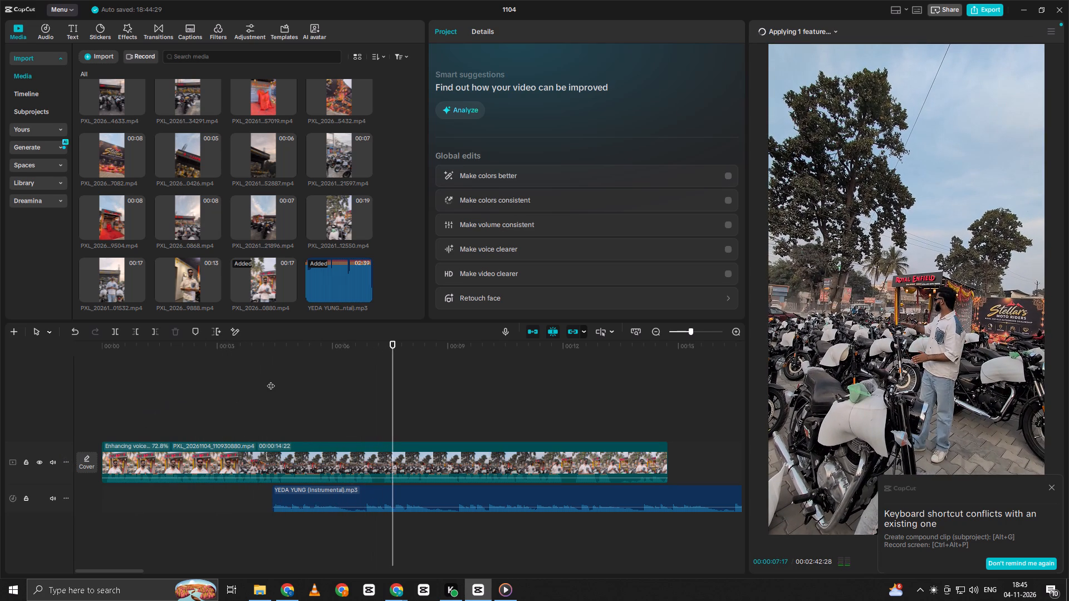
pyautogui.moveTo(271, 380); pyautogui.dragTo(97, 439)
pyautogui.press('space')
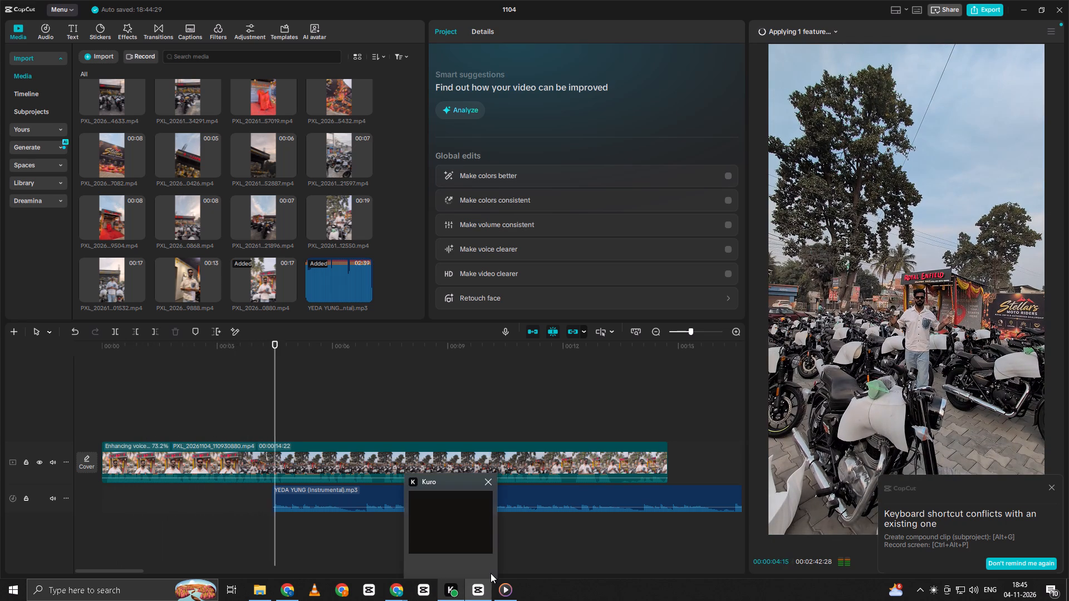
pyautogui.press('space')
# Play the wide shot from about 6 seconds through the end of the presenter clip to review the speech and music.
pyautogui.doubleClick(308, 393)
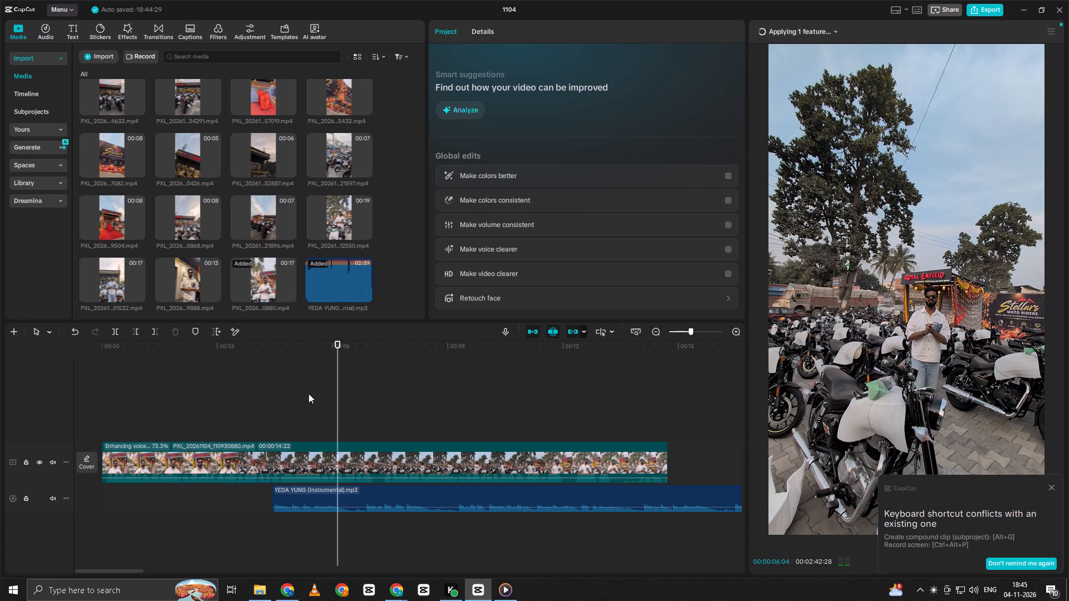
pyautogui.moveTo(308, 393); pyautogui.dragTo(319, 388)
pyautogui.moveTo(319, 388); pyautogui.dragTo(307, 400)
pyautogui.press('space')
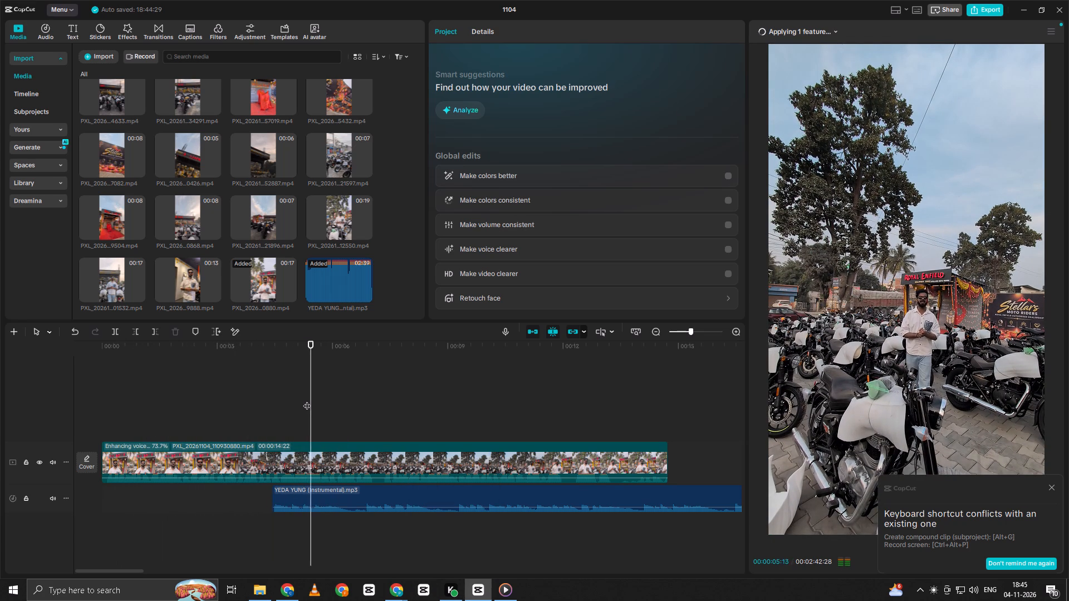
pyautogui.press('space')
pyautogui.doubleClick(325, 392)
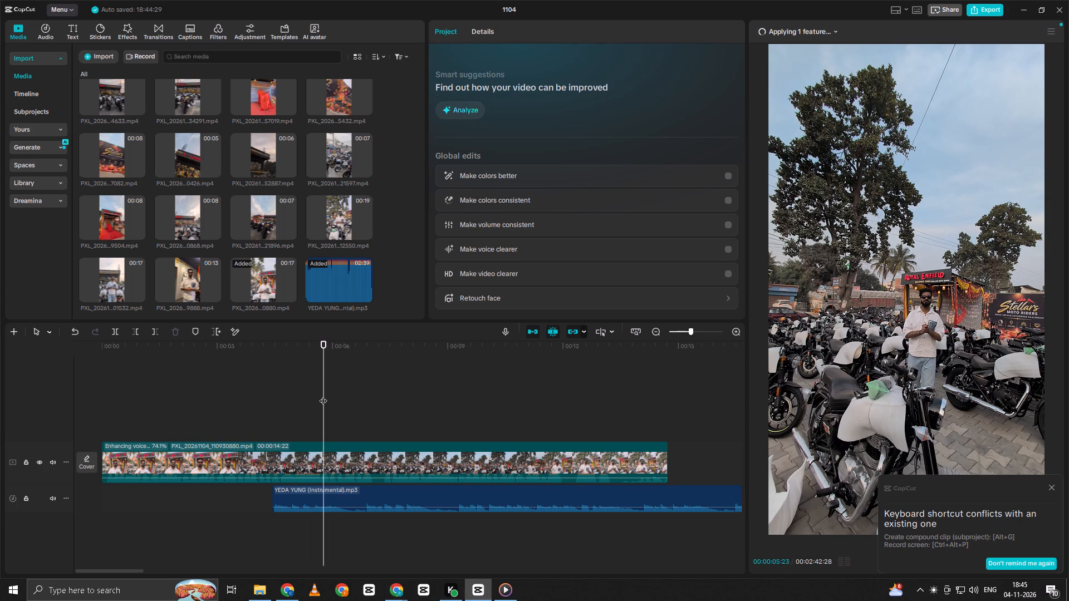
pyautogui.press('space')
pyautogui.doubleClick(323, 395)
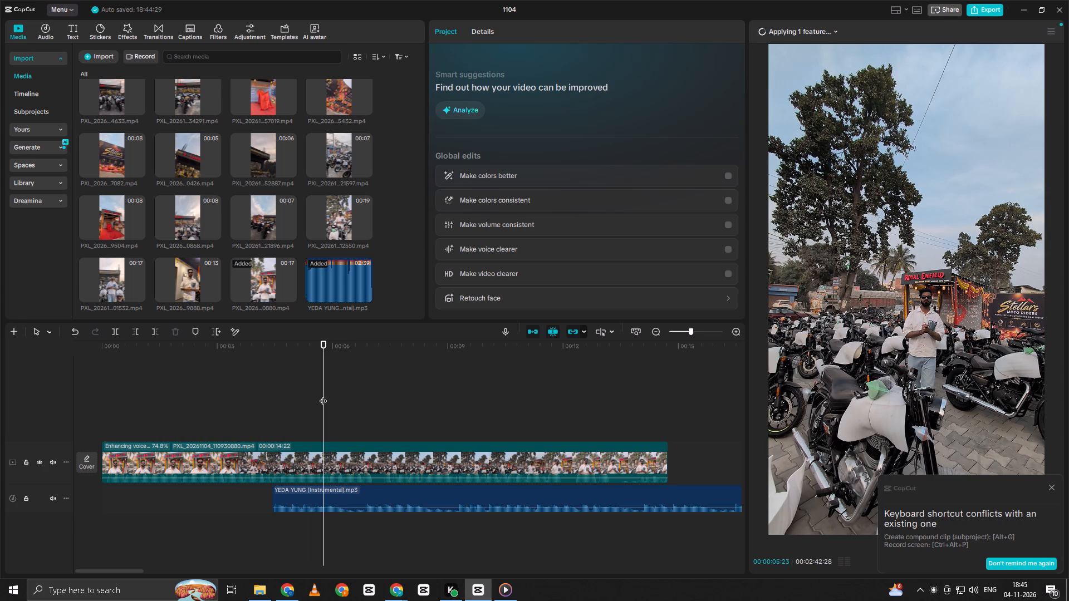
pyautogui.press('space')
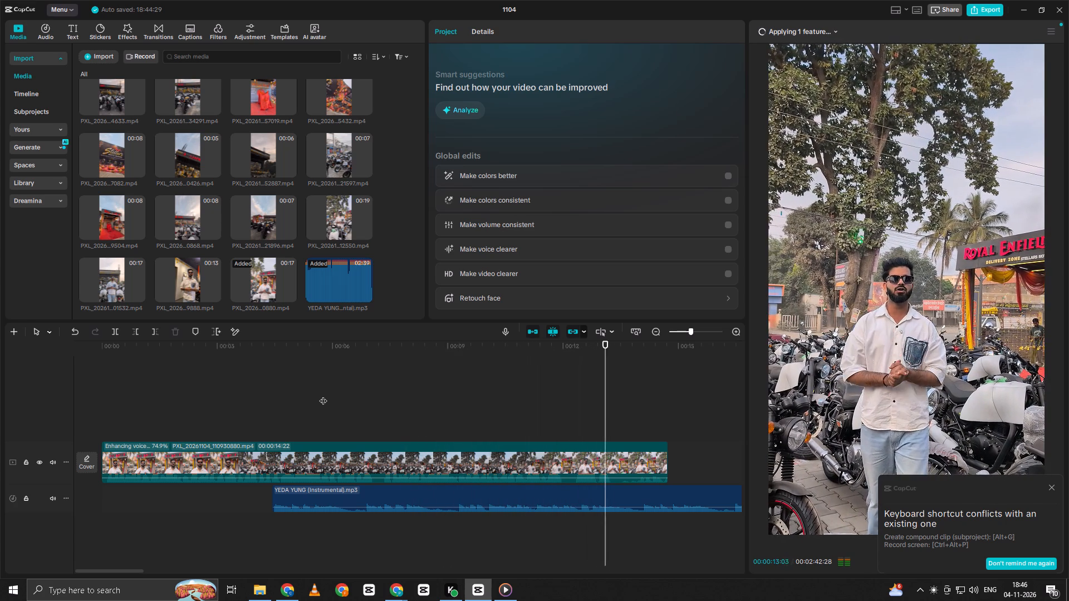
pyautogui.press('space')
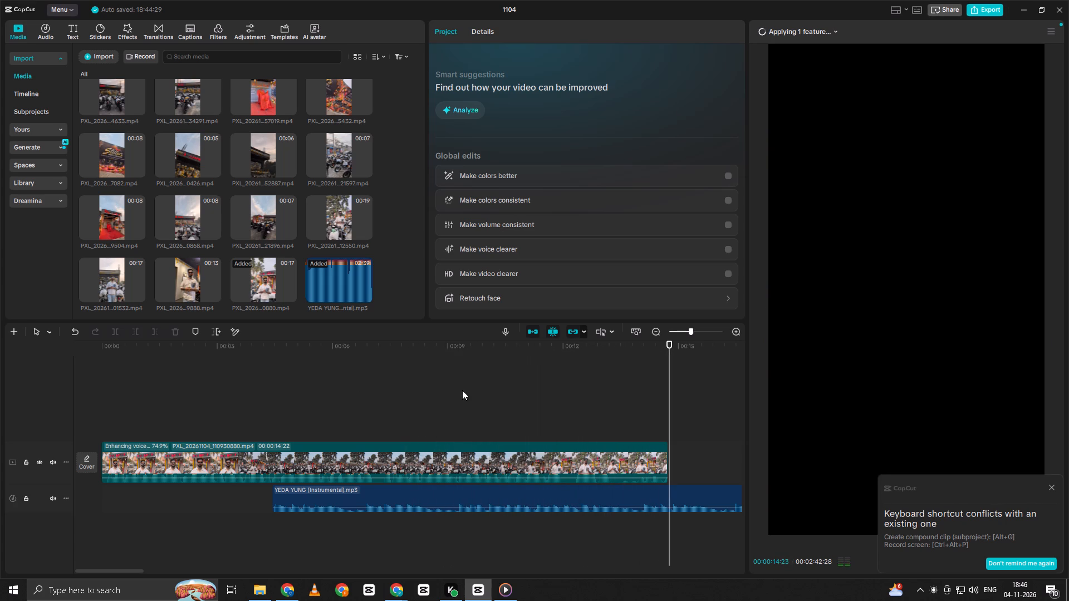
# Listen to the music beyond the presenter clip's end, and replay the clip's closing seconds.
pyautogui.click(462, 390)
pyautogui.moveTo(462, 390); pyautogui.dragTo(395, 416)
pyautogui.press('space')
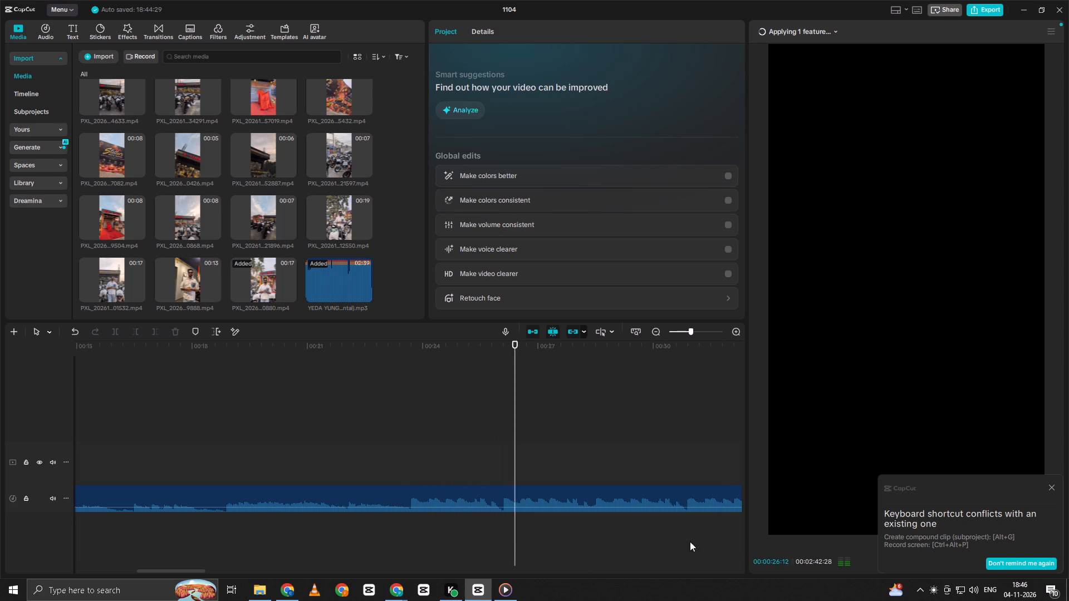
pyautogui.click(281, 446)
pyautogui.moveTo(281, 446); pyautogui.dragTo(0, 540)
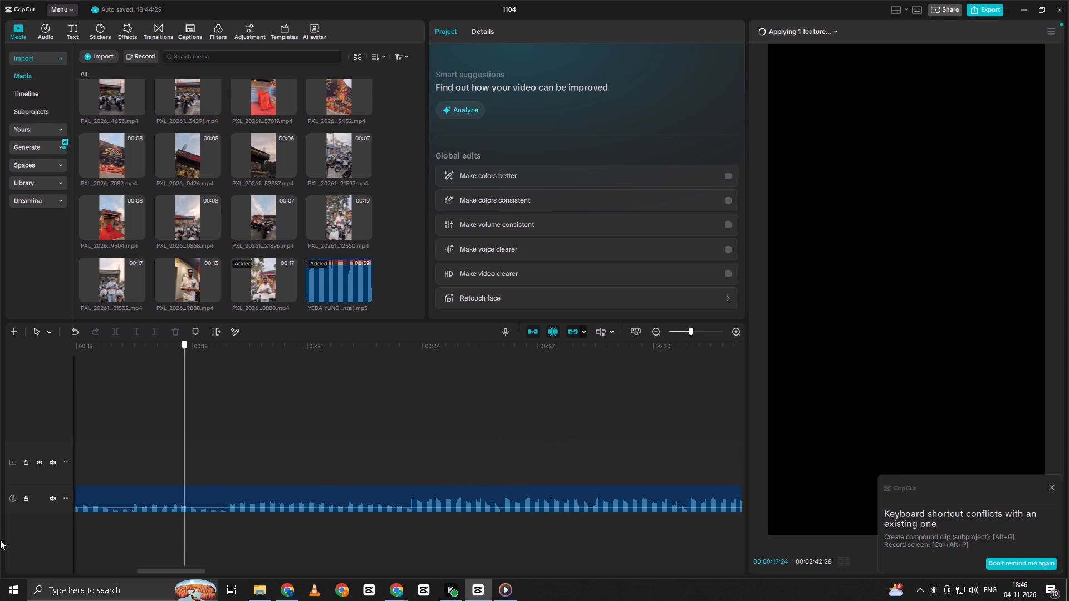
pyautogui.moveTo(0, 540); pyautogui.dragTo(712, 426)
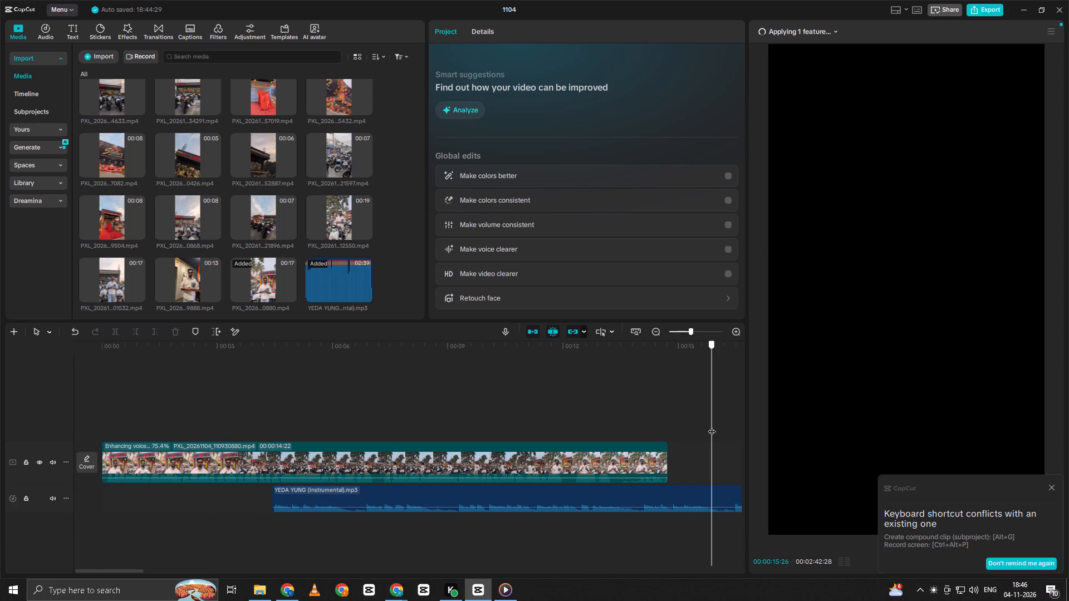
pyautogui.moveTo(712, 426); pyautogui.dragTo(626, 459)
pyautogui.press('space')
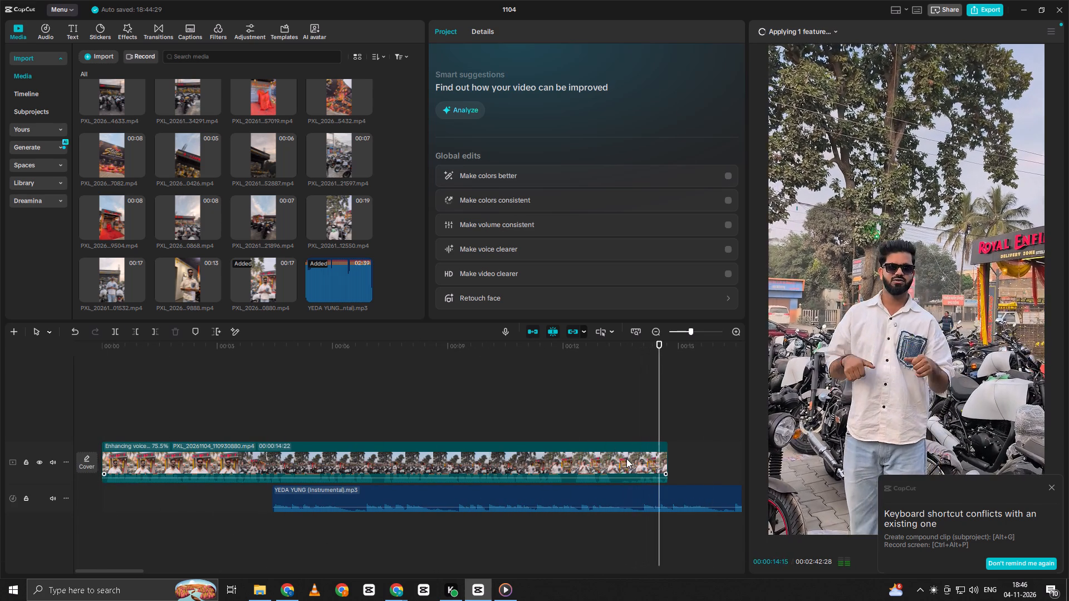
pyautogui.press('space')
# Find the cut point in the closing part by playback and trim the end of the presenter clip to 00:00:11:13.
pyautogui.click(656, 426)
pyautogui.moveTo(654, 425); pyautogui.dragTo(416, 437)
pyautogui.press('space')
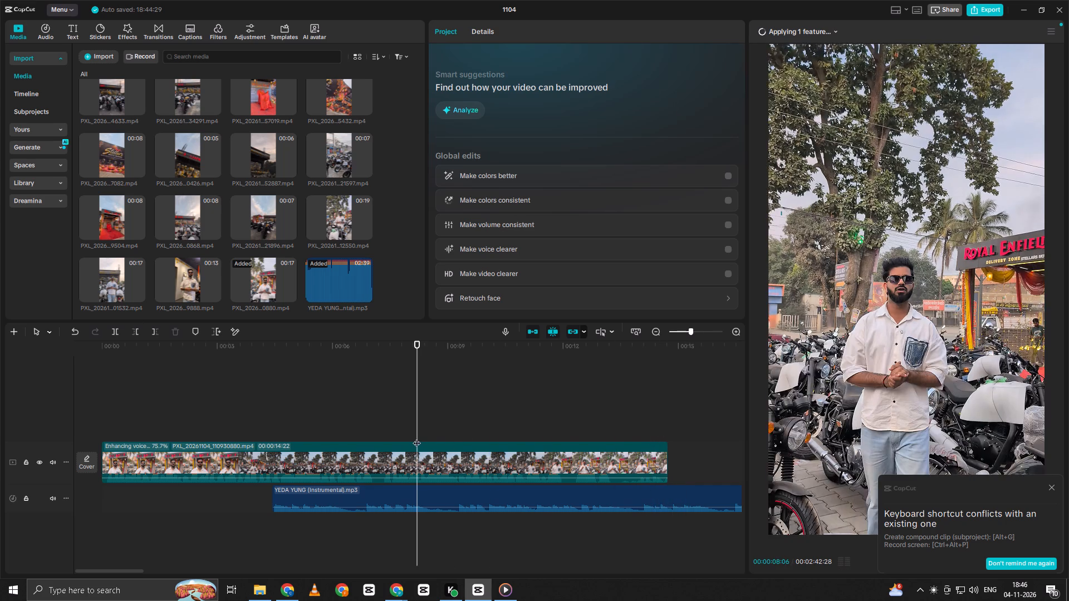
pyautogui.click(547, 412)
pyautogui.press('space')
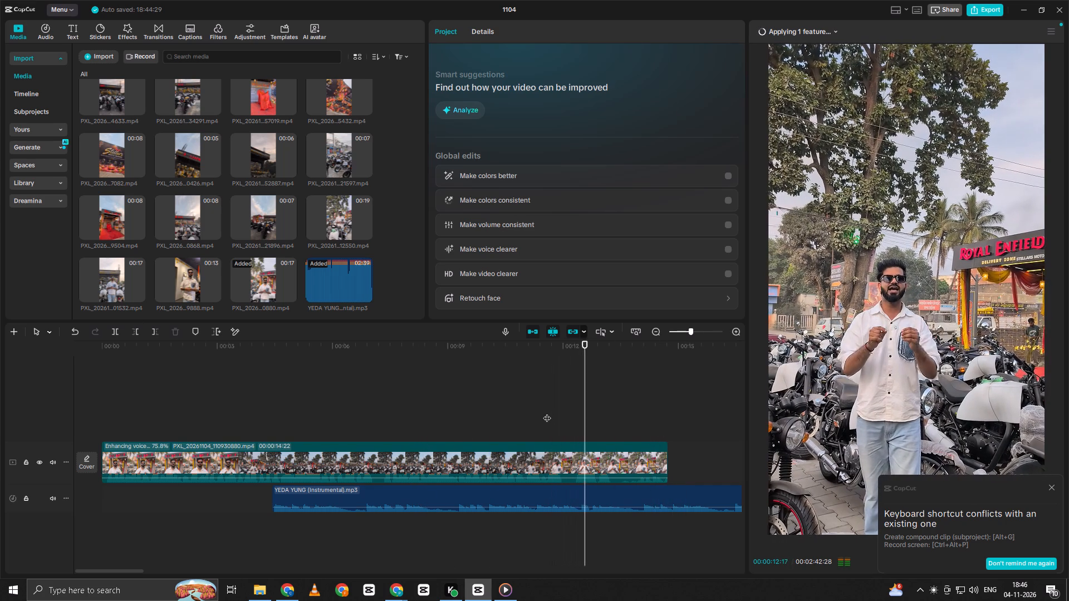
pyautogui.press('space')
pyautogui.click(547, 412)
pyautogui.moveTo(547, 412); pyautogui.dragTo(506, 427)
pyautogui.press('space')
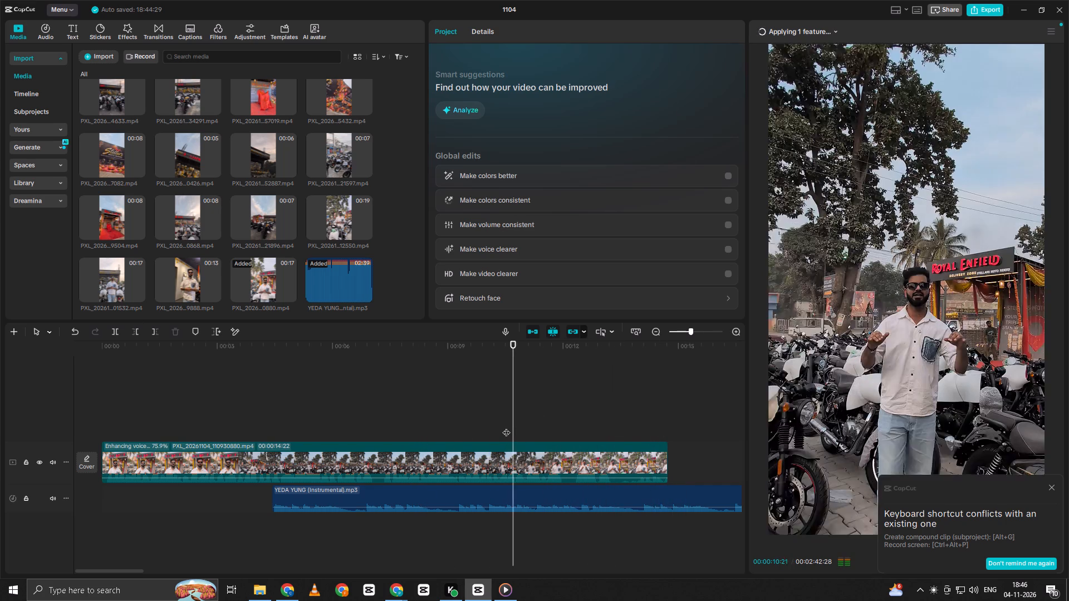
pyautogui.press('space')
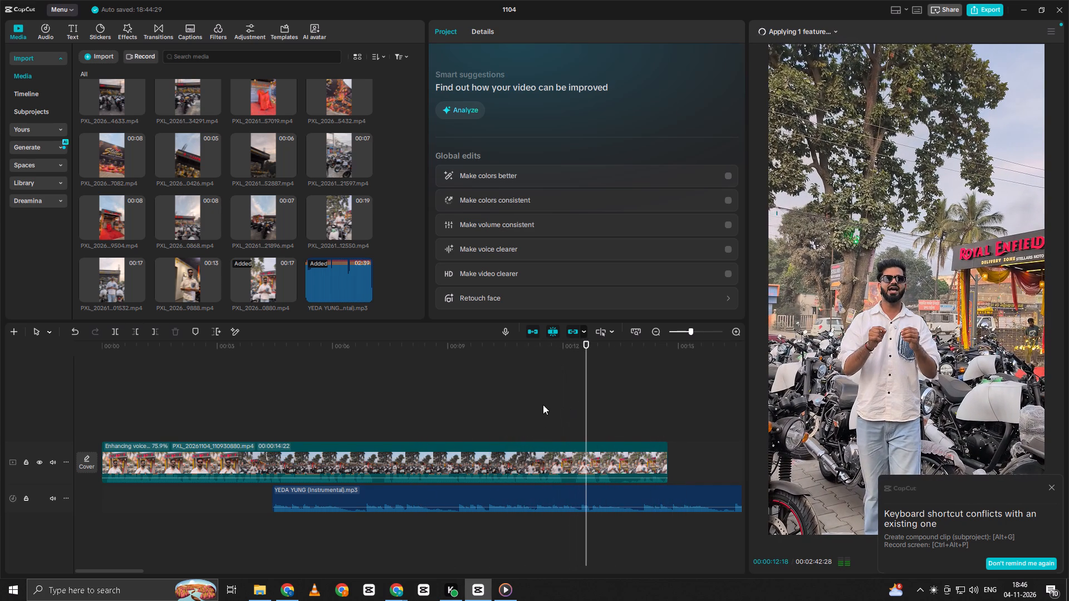
pyautogui.doubleClick(543, 405)
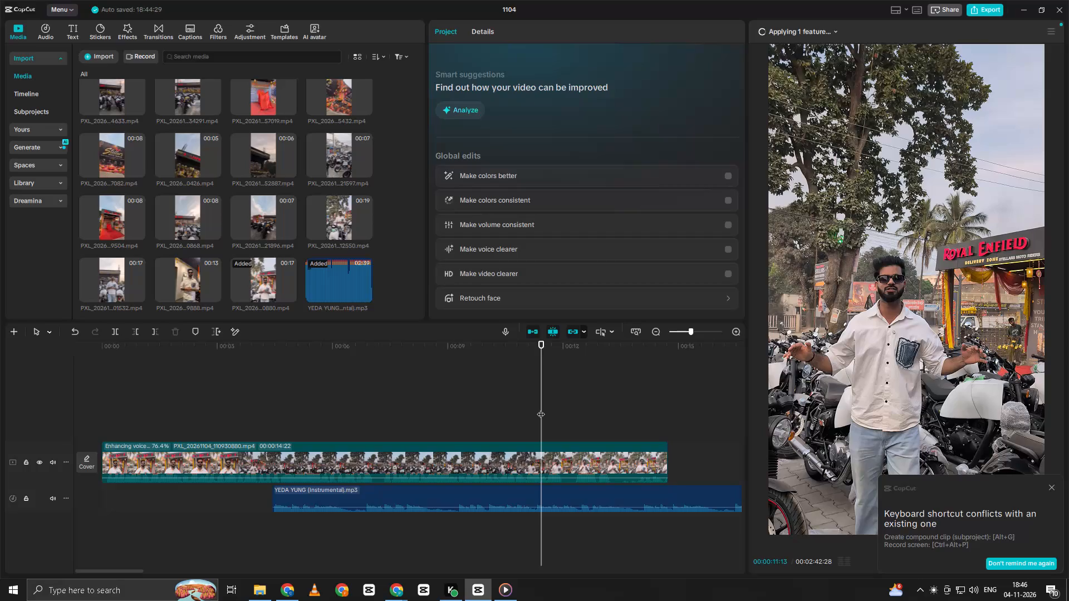
pyautogui.press('w')
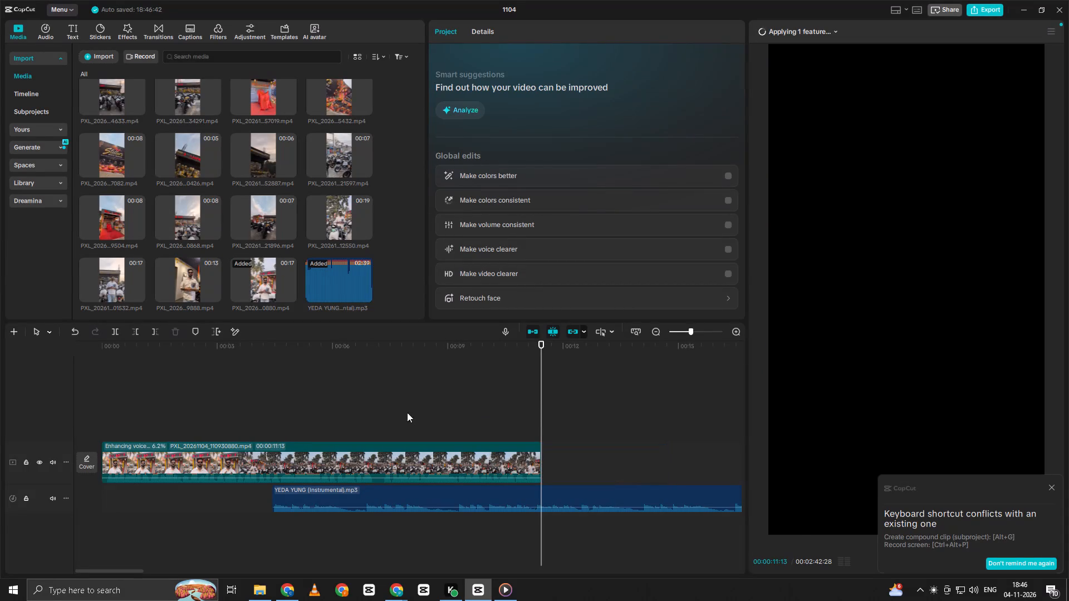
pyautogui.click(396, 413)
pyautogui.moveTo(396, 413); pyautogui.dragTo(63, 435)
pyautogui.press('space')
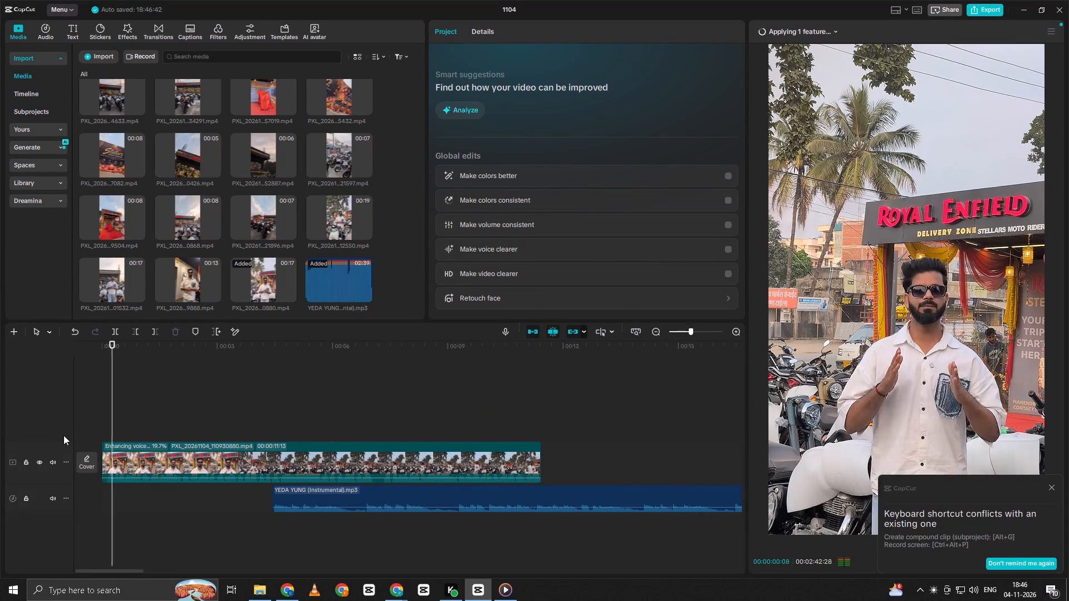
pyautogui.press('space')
# Move the YEDA YUNG instrumental so it starts together with the presenter clip at 00:00.
pyautogui.doubleClick(665, 461)
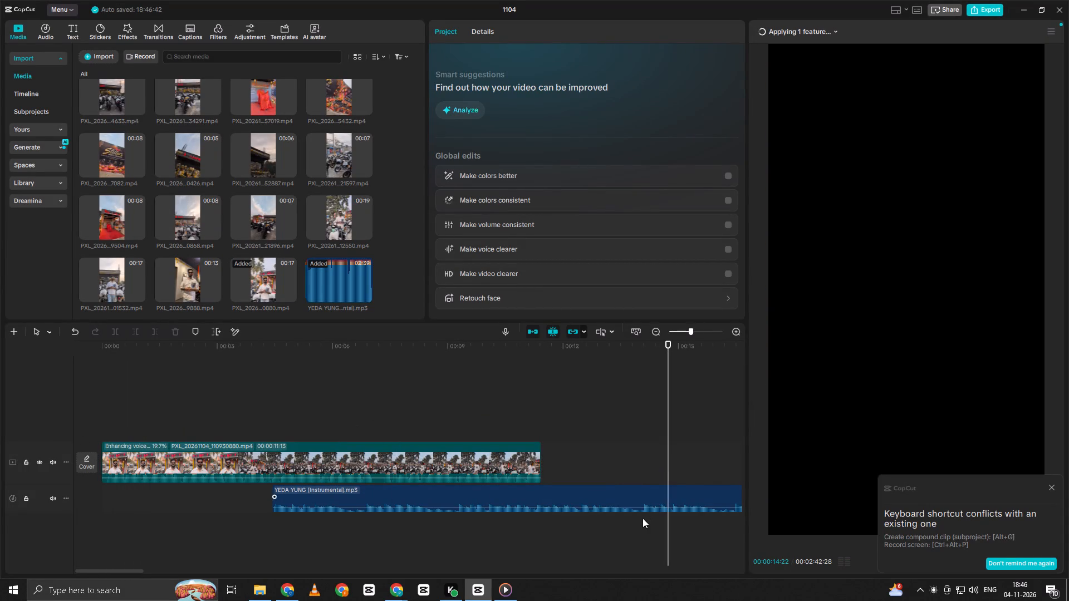
pyautogui.click(634, 513)
pyautogui.click(609, 496)
pyautogui.moveTo(609, 496); pyautogui.dragTo(540, 500)
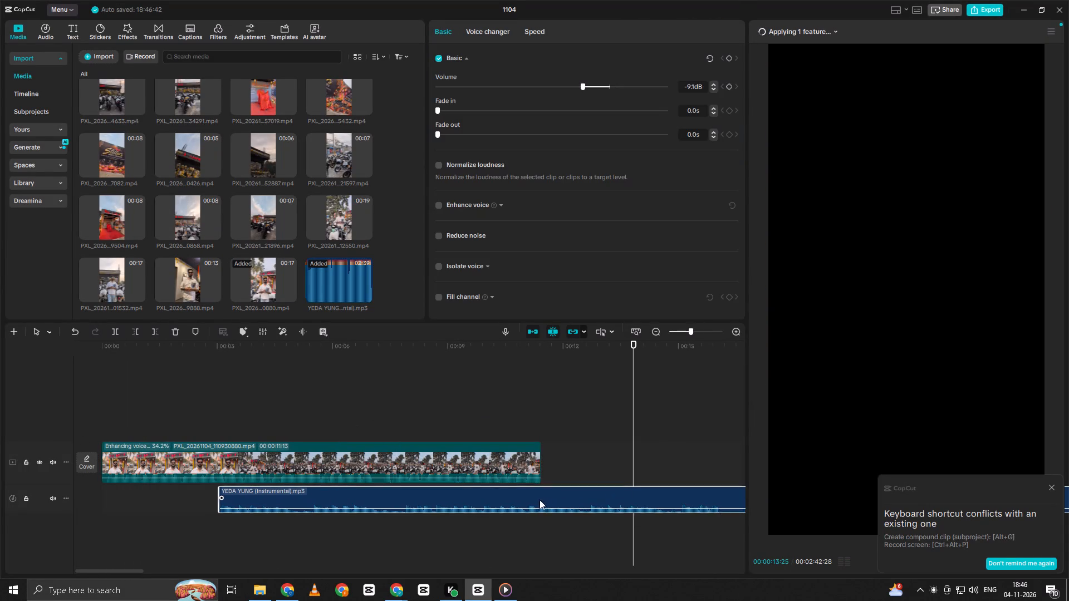
pyautogui.moveTo(540, 500); pyautogui.dragTo(440, 493)
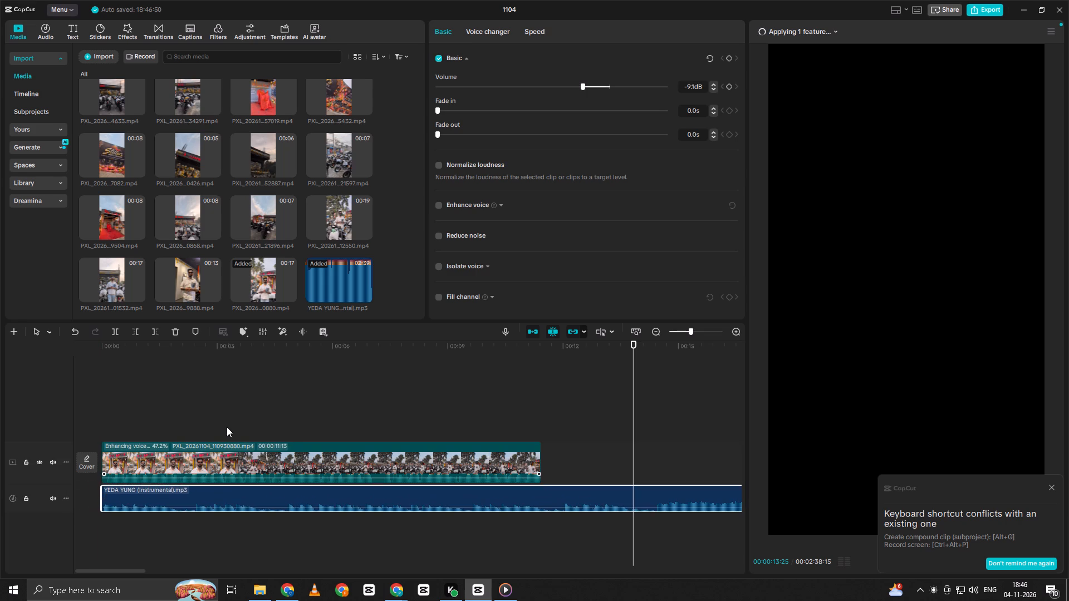
# Play the sequence from the start past the presenter clip's end to check the music's timing.
pyautogui.click(170, 412)
pyautogui.moveTo(170, 412); pyautogui.dragTo(91, 428)
pyautogui.press('space')
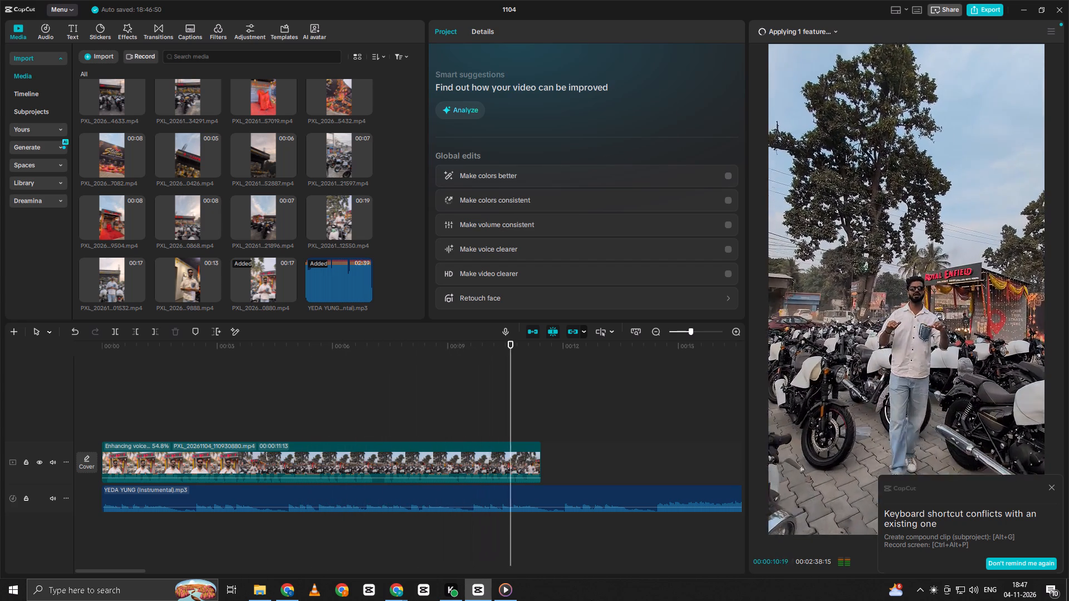
pyautogui.press('space')
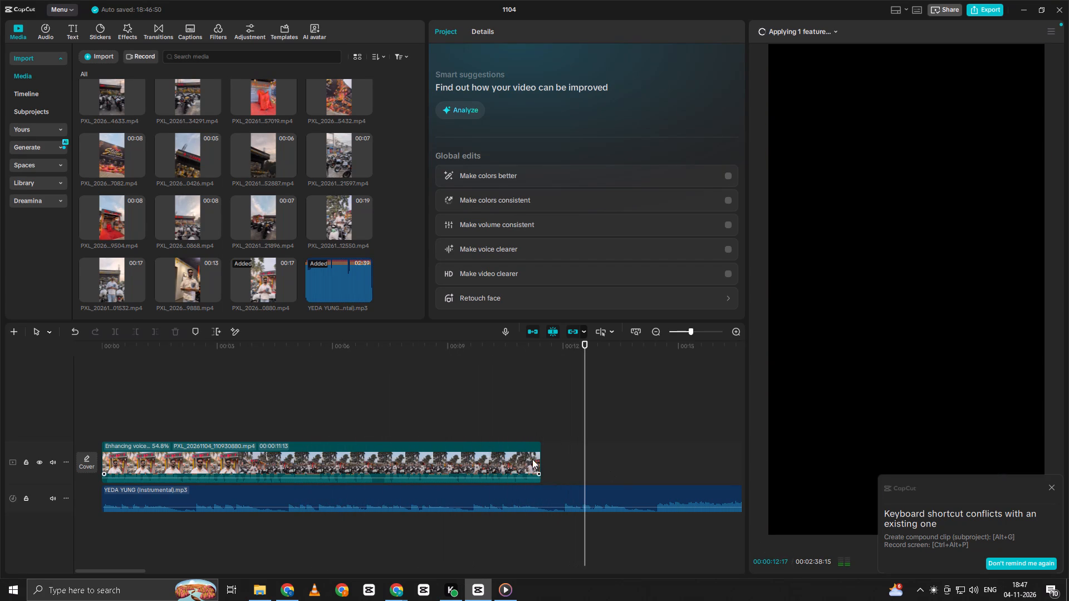
# Extend the end of the presenter clip to a duration of 00:00:12:02, playing past the end to check the length.
pyautogui.click(527, 462)
pyautogui.click(541, 455)
pyautogui.click(527, 425)
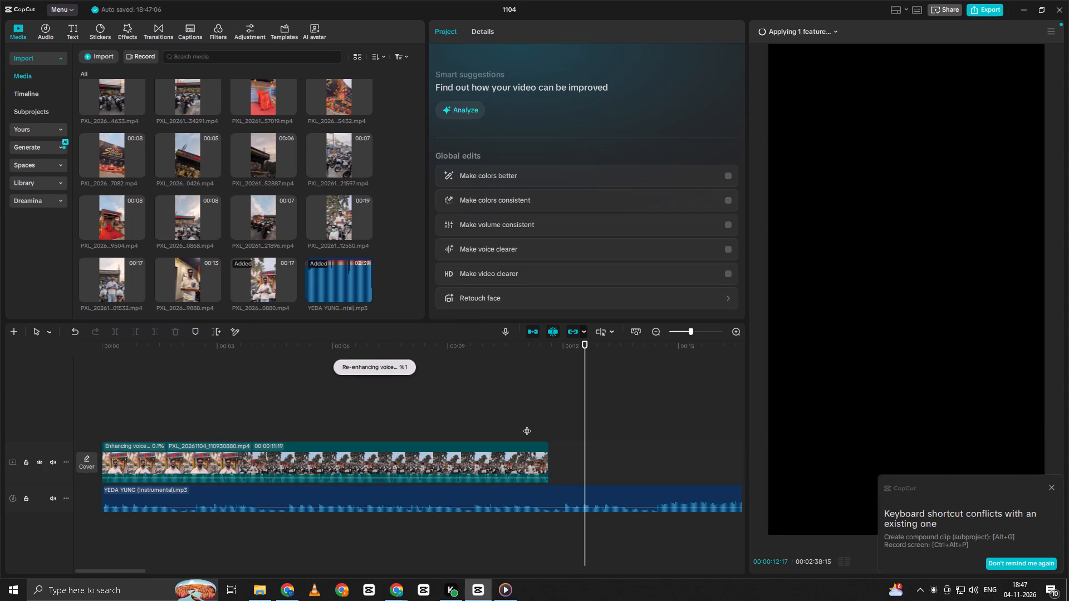
pyautogui.press('space')
pyautogui.press('space')
pyautogui.click(543, 452)
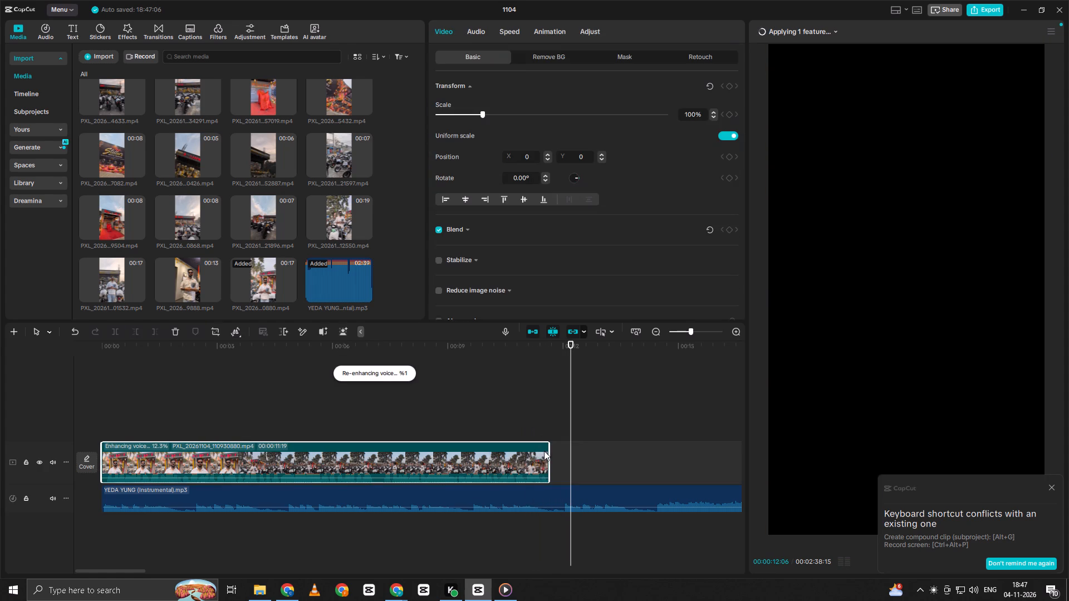
pyautogui.moveTo(548, 449); pyautogui.dragTo(565, 445)
pyautogui.click(529, 422)
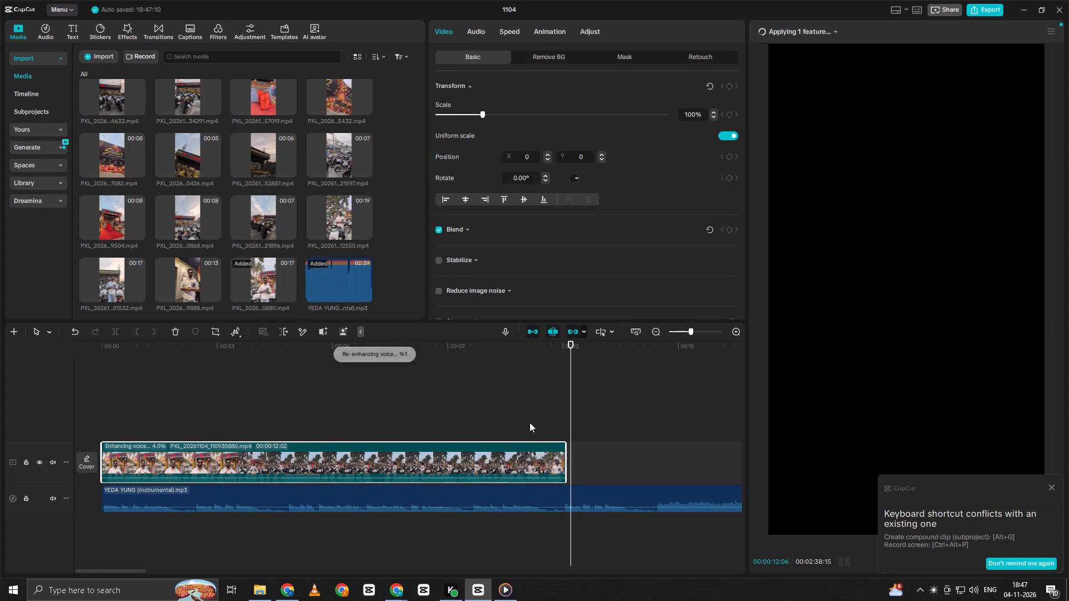
pyautogui.press('space')
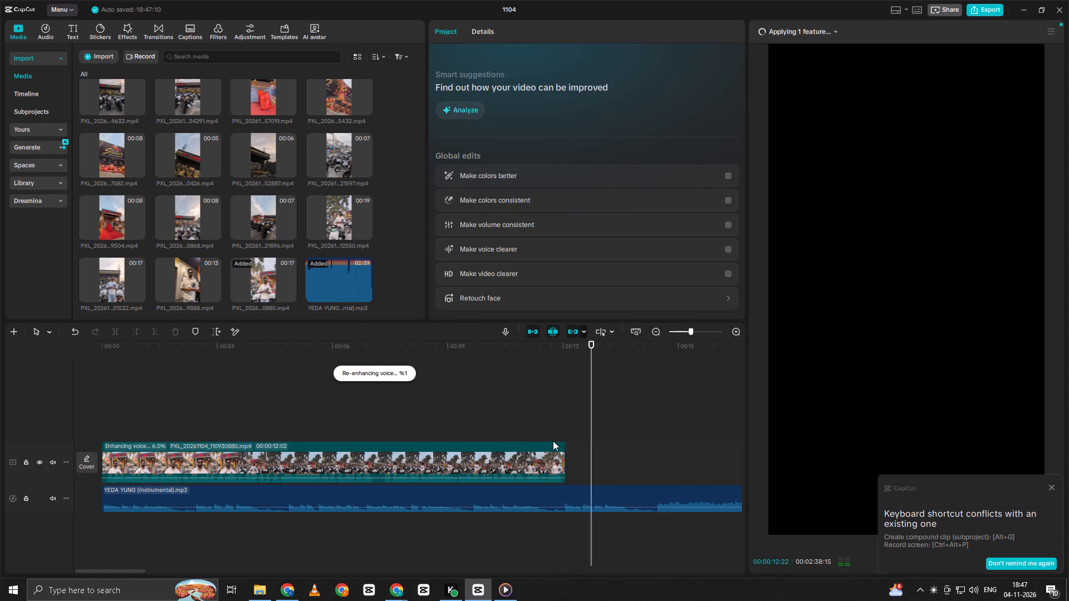
pyautogui.press('space')
# Play the sequence from the start to about 19 seconds, then sample the opening and the music just beyond the presenter clip.
pyautogui.click(515, 411)
pyautogui.moveTo(516, 410); pyautogui.dragTo(143, 425)
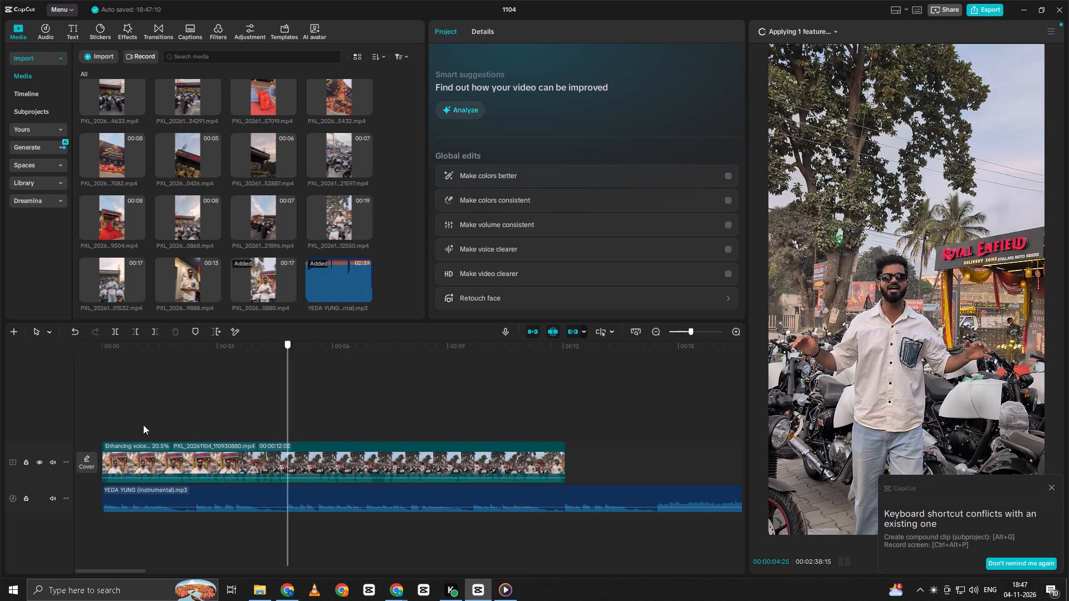
pyautogui.moveTo(143, 425); pyautogui.dragTo(61, 425)
pyautogui.press('space')
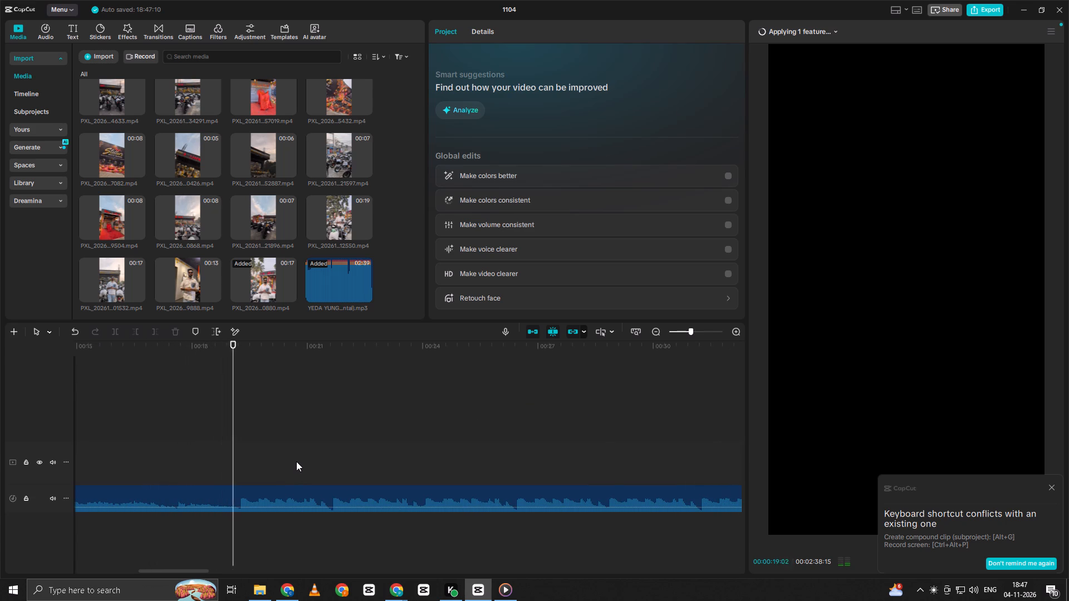
pyautogui.press('space')
pyautogui.click(189, 436)
pyautogui.moveTo(189, 436); pyautogui.dragTo(0, 505)
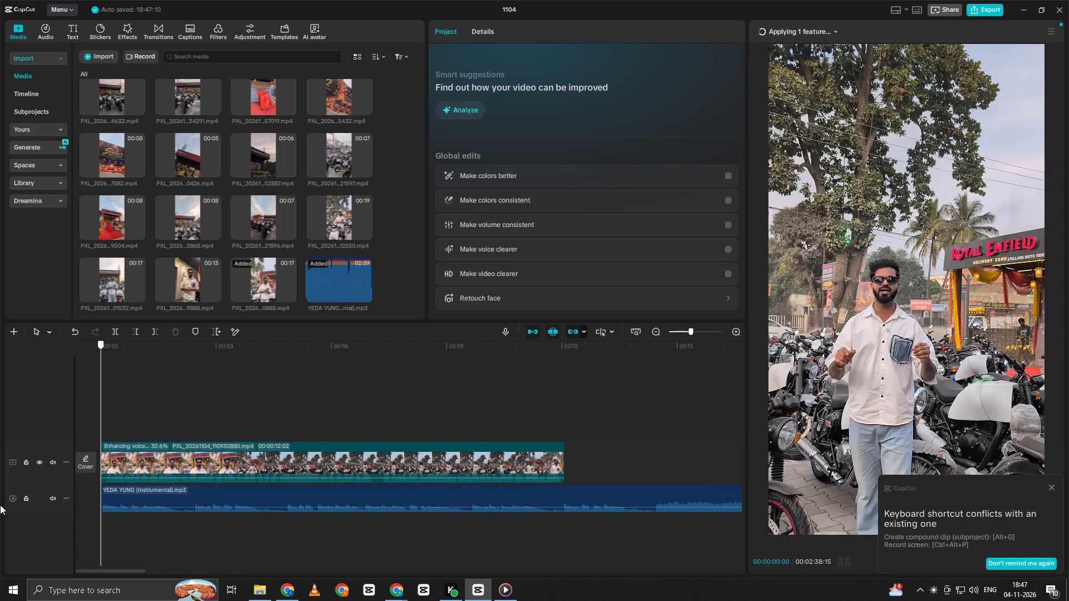
pyautogui.moveTo(0, 505); pyautogui.dragTo(38, 490)
pyautogui.press('space')
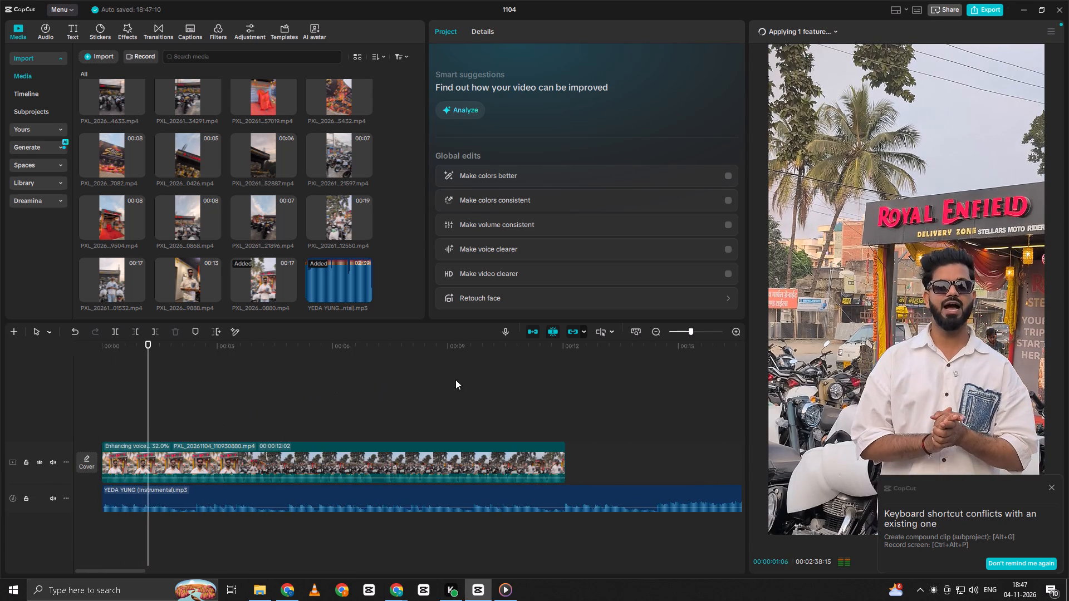
pyautogui.press('space')
pyautogui.doubleClick(478, 379)
pyautogui.moveTo(479, 379); pyautogui.dragTo(626, 380)
pyautogui.press('space')
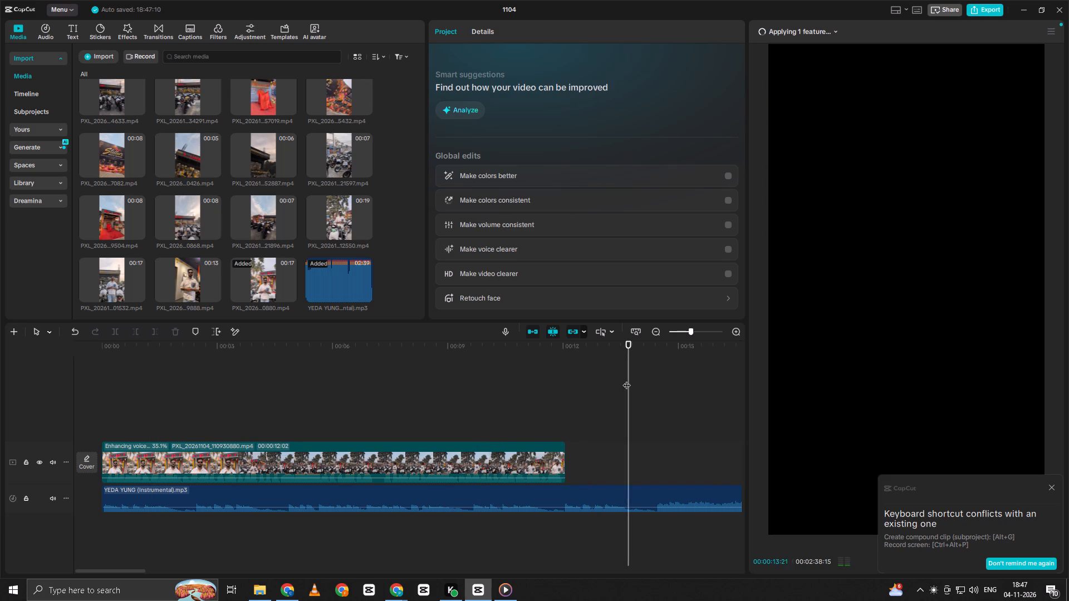
pyautogui.press('space')
# Trim the instrumental's beginning off at 00:00:04:28, by the change to the wide shot, and move the music back to 00:00.
pyautogui.click(476, 363)
pyautogui.moveTo(476, 363); pyautogui.dragTo(288, 415)
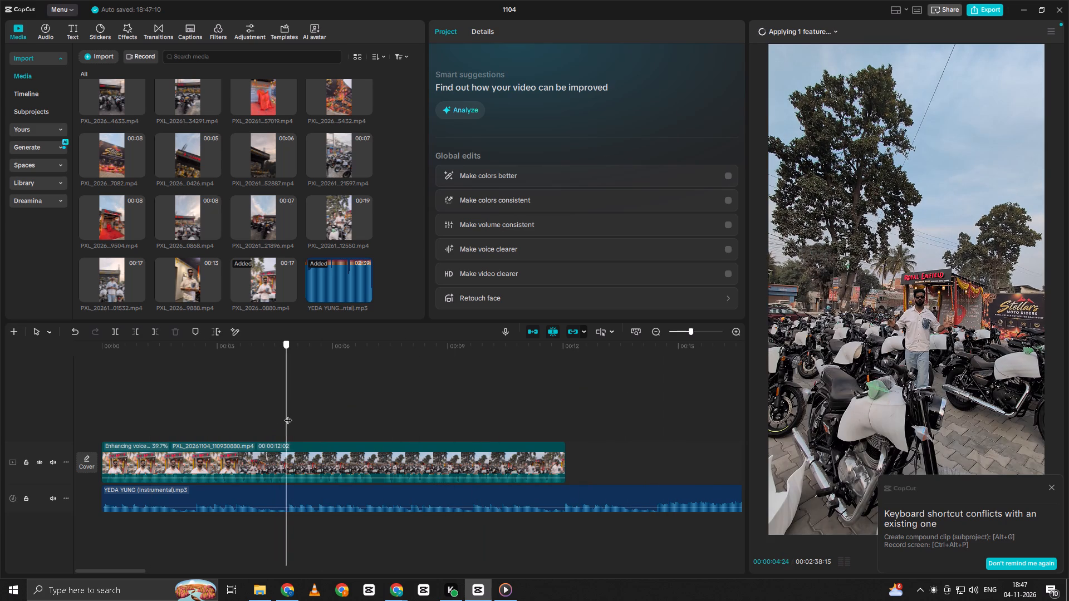
pyautogui.moveTo(288, 415); pyautogui.dragTo(277, 415)
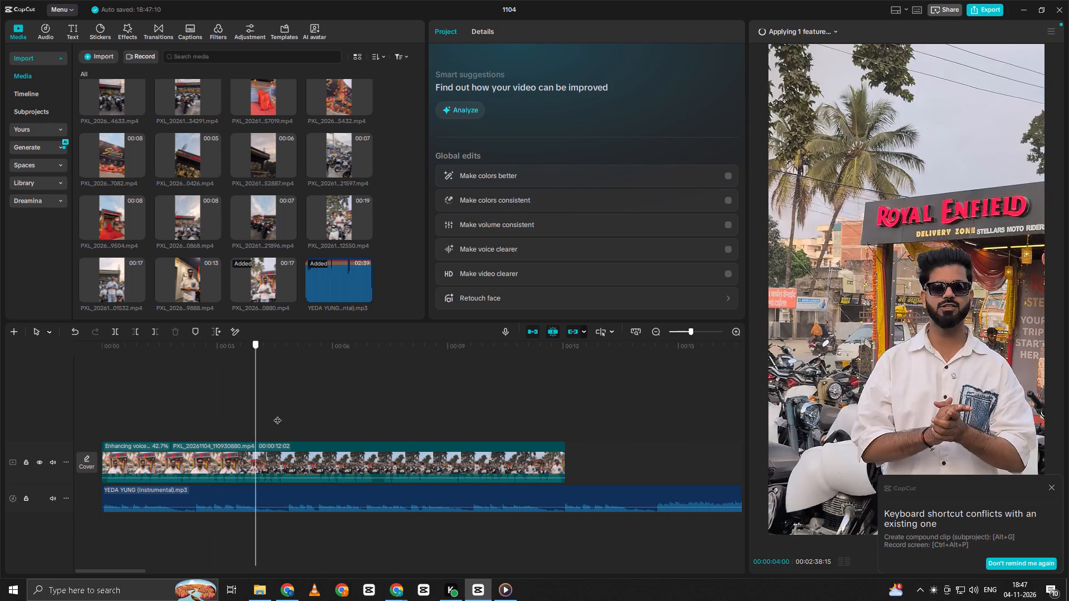
pyautogui.moveTo(277, 415); pyautogui.dragTo(291, 407)
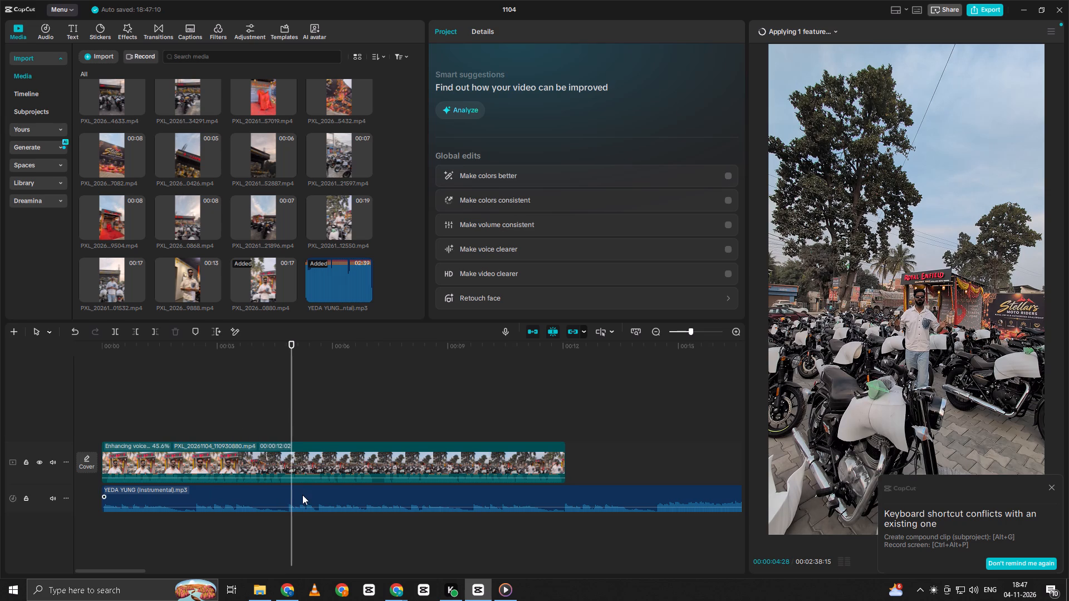
pyautogui.click(302, 495)
pyautogui.press('q')
pyautogui.moveTo(355, 496); pyautogui.dragTo(253, 503)
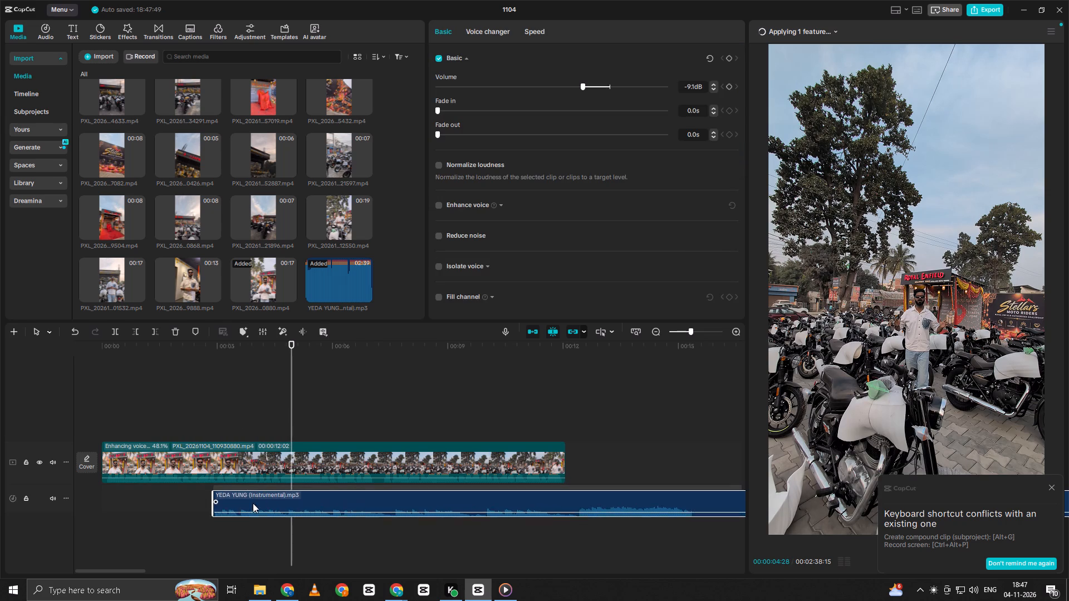
pyautogui.moveTo(253, 503); pyautogui.dragTo(164, 505)
# Play from about 6 seconds past the presenter clip's end to check the trimmed music under the wide shot.
pyautogui.click(140, 414)
pyautogui.moveTo(140, 414); pyautogui.dragTo(161, 413)
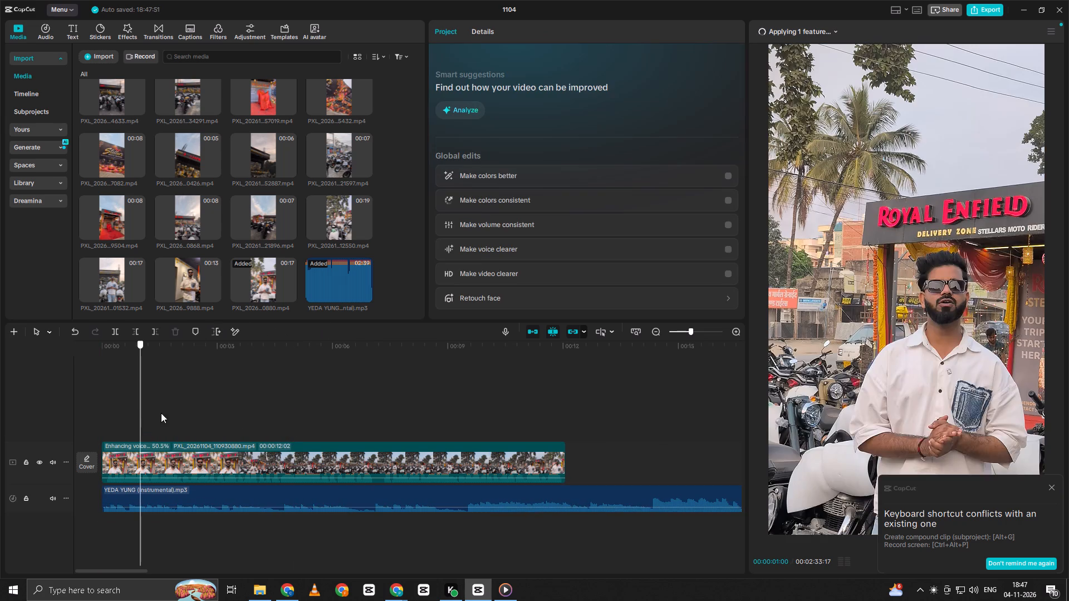
pyautogui.moveTo(161, 413); pyautogui.dragTo(341, 407)
pyautogui.press('space')
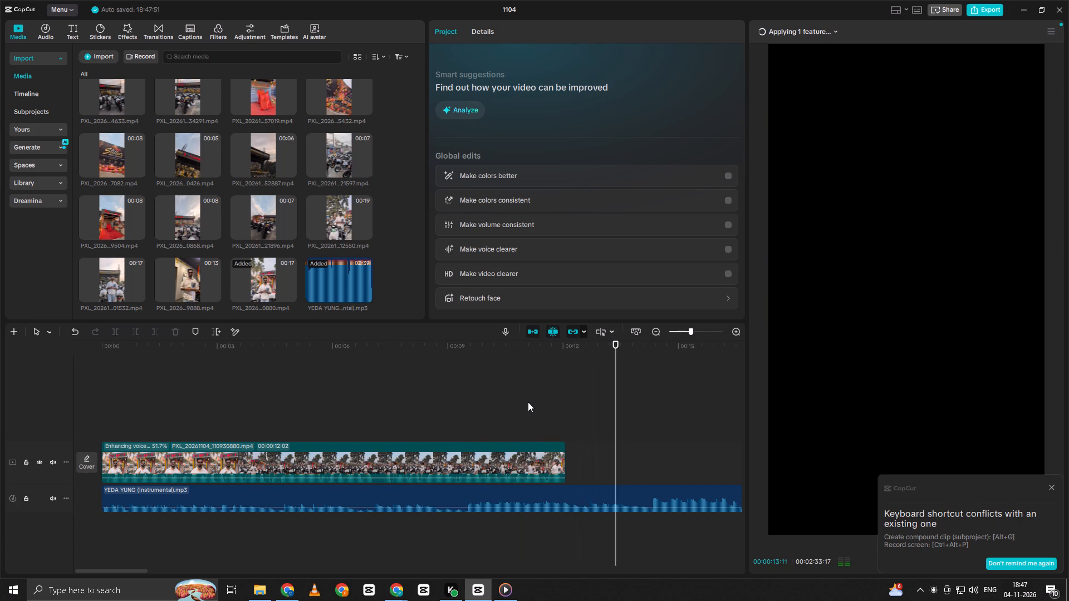
pyautogui.press('space')
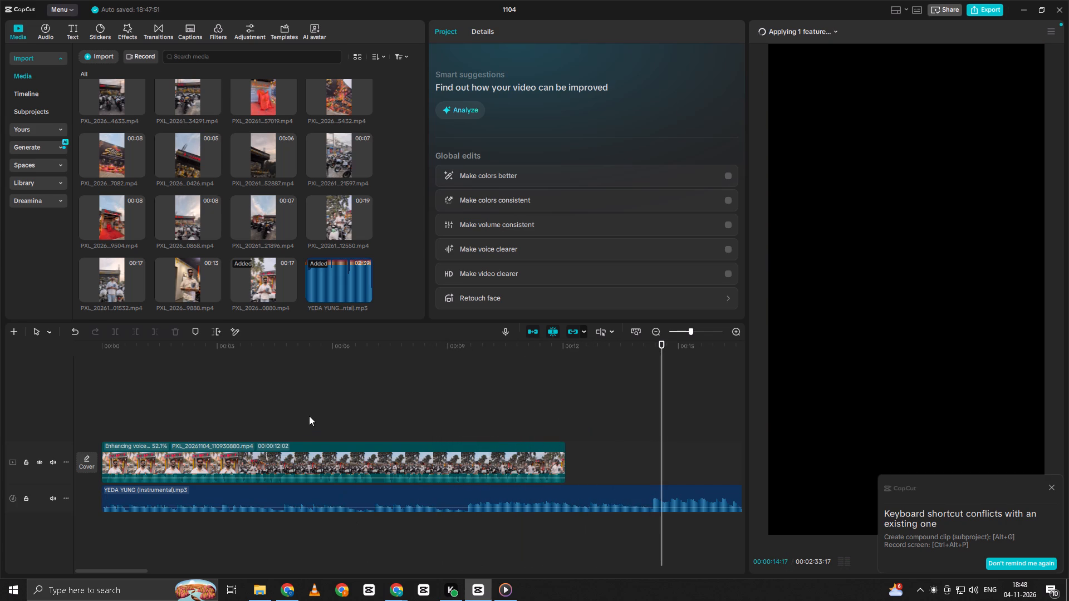
# Trim the instrumental's beginning again at 00:00:04:21 and move the music to start at about 2 seconds.
pyautogui.click(309, 416)
pyautogui.moveTo(309, 416); pyautogui.dragTo(282, 430)
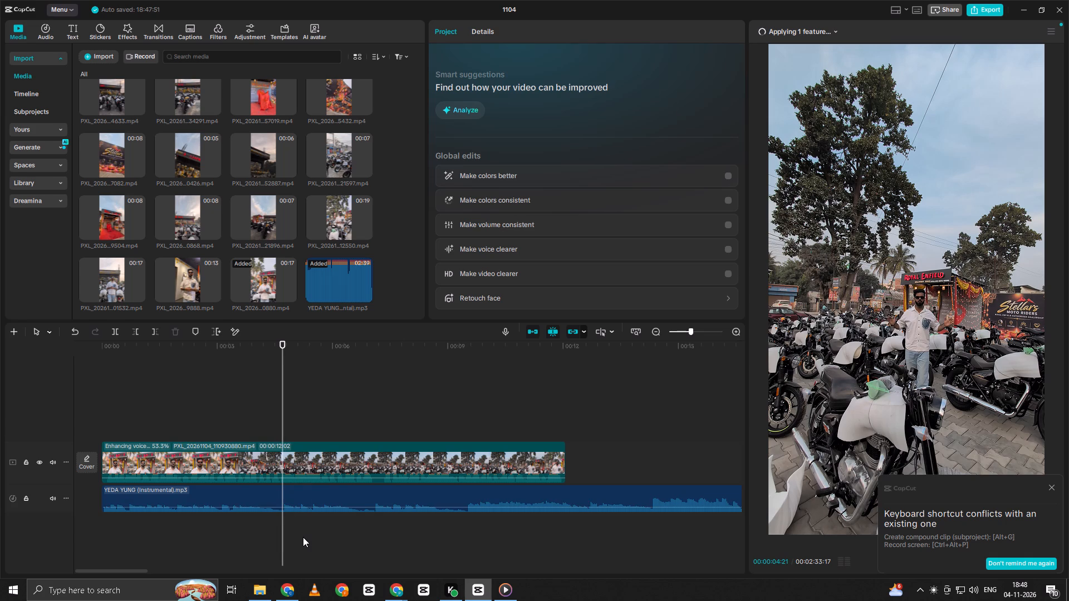
pyautogui.click(308, 499)
pyautogui.press('q')
pyautogui.moveTo(347, 496); pyautogui.dragTo(328, 498)
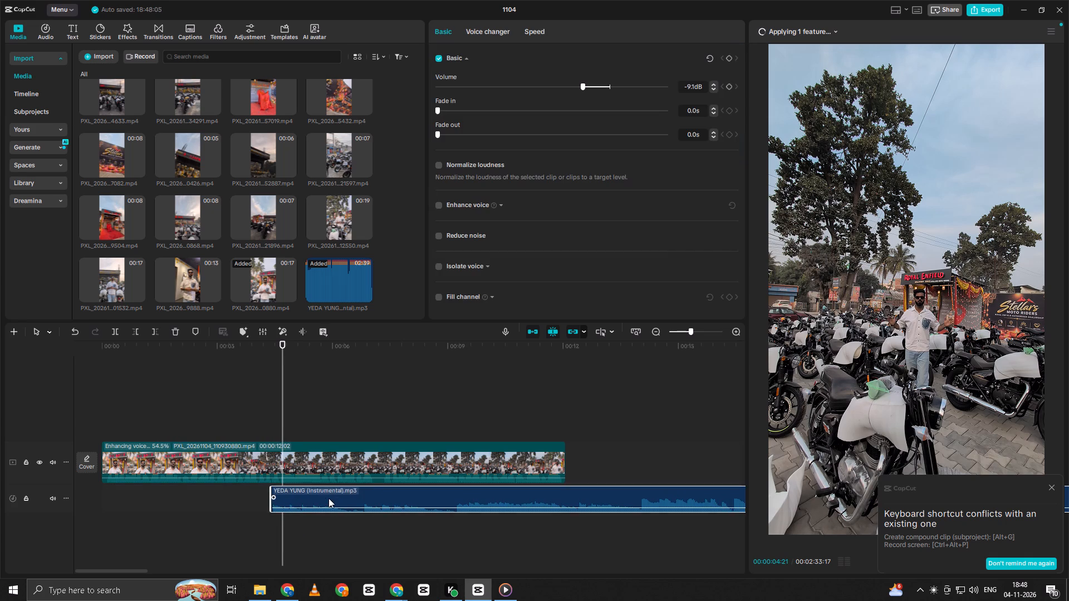
pyautogui.moveTo(328, 498); pyautogui.dragTo(266, 493)
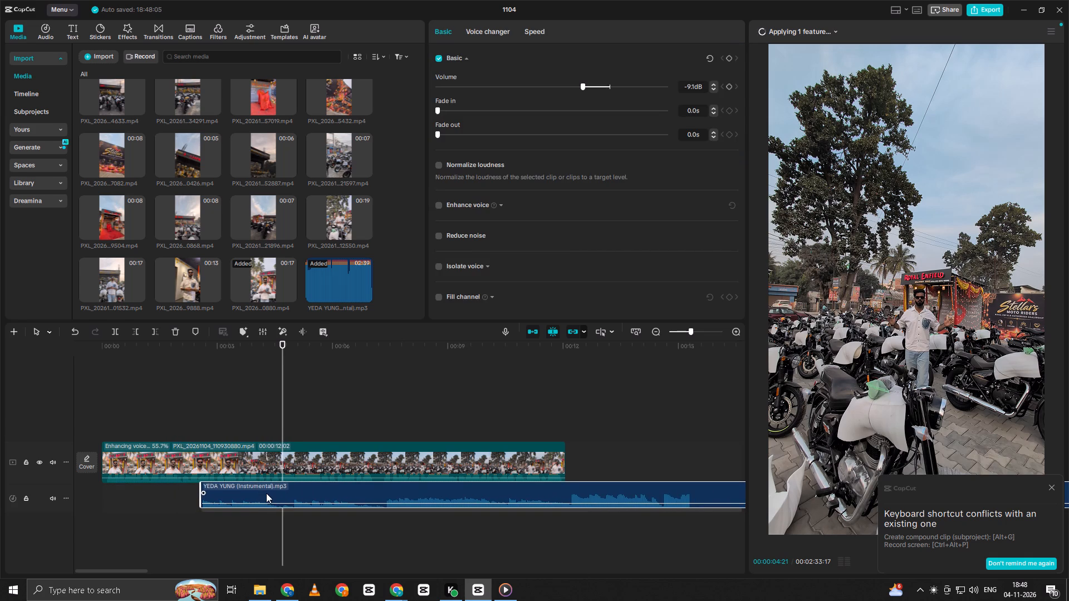
pyautogui.moveTo(266, 493); pyautogui.dragTo(248, 492)
# Play the presenter clip's ending and shift the instrumental slightly later, to start at about 2.5 seconds.
pyautogui.click(534, 410)
pyautogui.press('space')
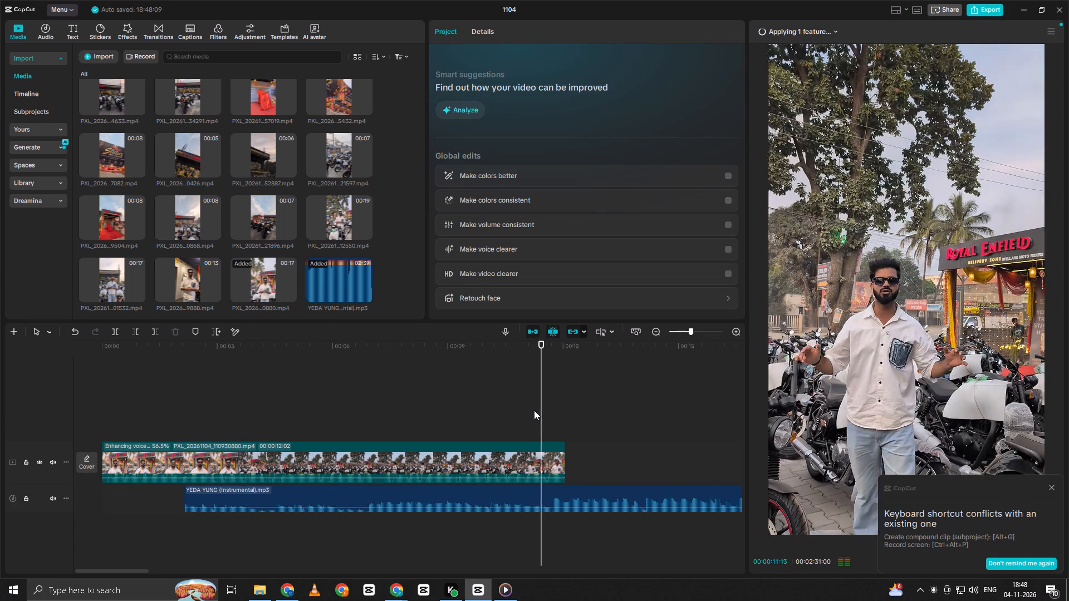
pyautogui.press('space')
pyautogui.click(595, 505)
pyautogui.moveTo(594, 504); pyautogui.dragTo(599, 500)
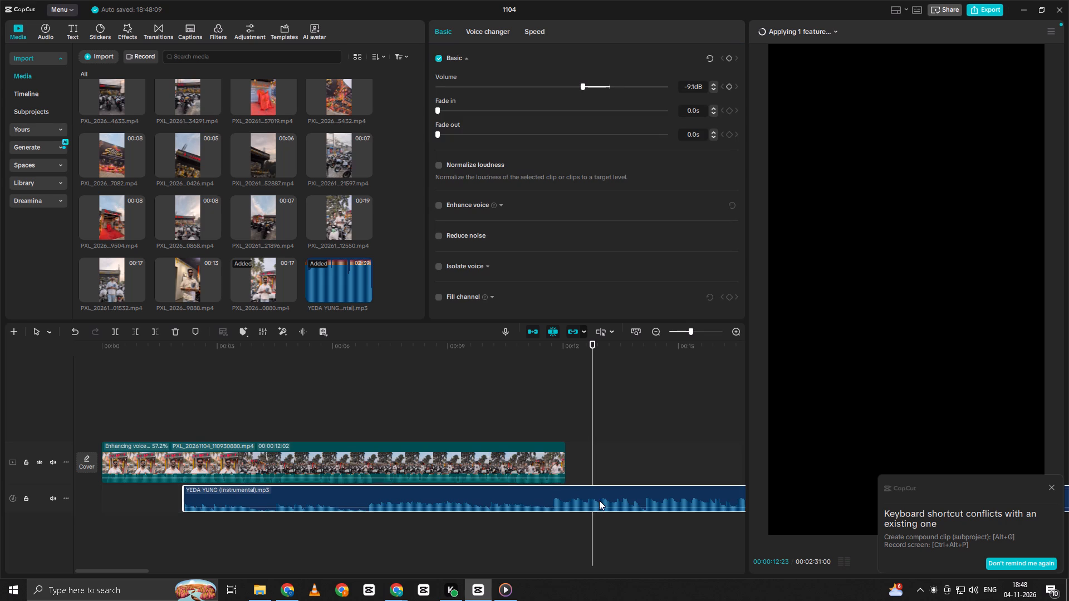
pyautogui.moveTo(599, 500); pyautogui.dragTo(610, 496)
# Replay the opening and the change to the wide shot to check the music's entry, and return to the start.
pyautogui.click(237, 418)
pyautogui.moveTo(237, 418); pyautogui.dragTo(182, 428)
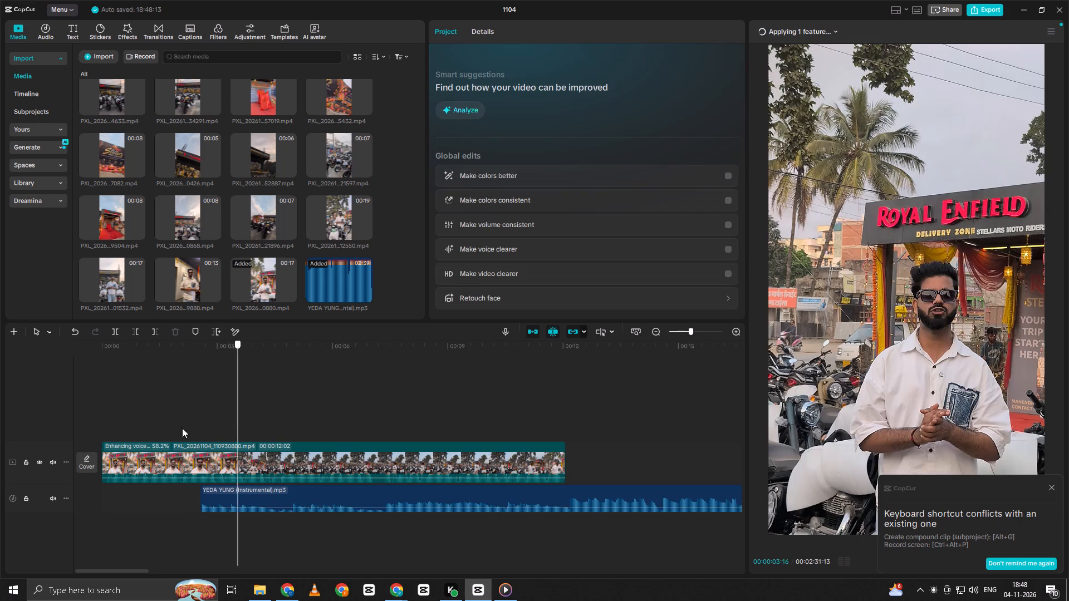
pyautogui.moveTo(182, 428); pyautogui.dragTo(97, 435)
pyautogui.press('space')
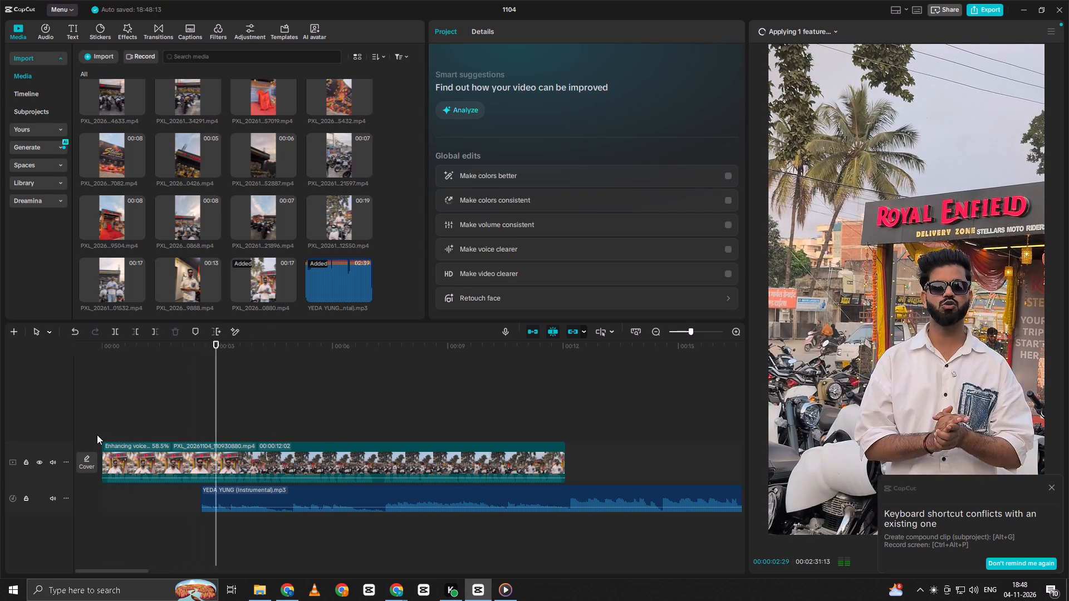
pyautogui.press('space')
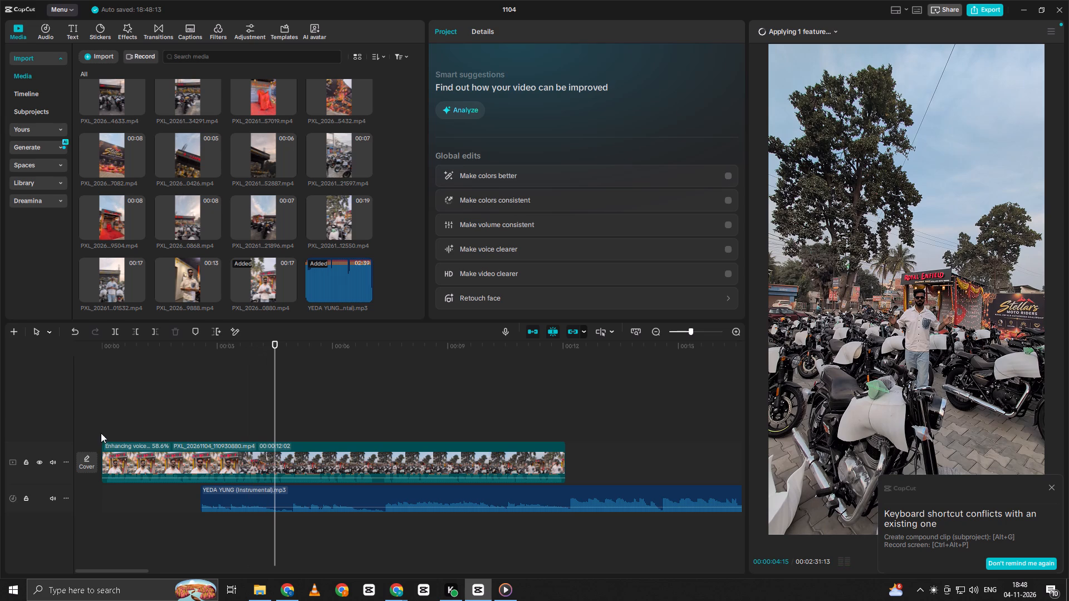
pyautogui.click(234, 400)
pyautogui.moveTo(234, 400); pyautogui.dragTo(163, 417)
pyautogui.press('space')
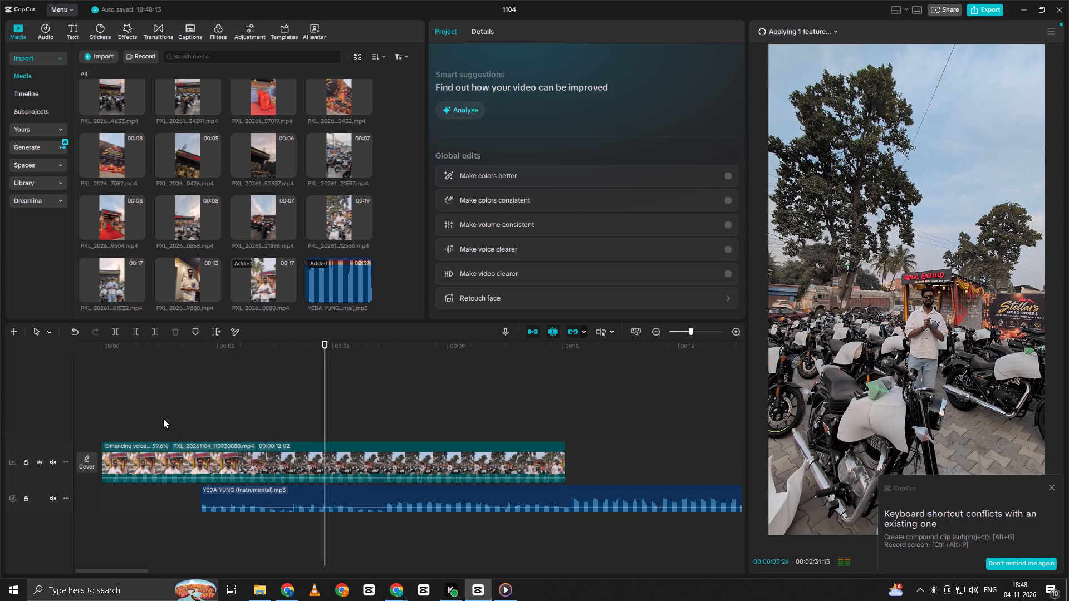
pyautogui.press('space')
pyautogui.click(316, 392)
pyautogui.moveTo(316, 392); pyautogui.dragTo(283, 406)
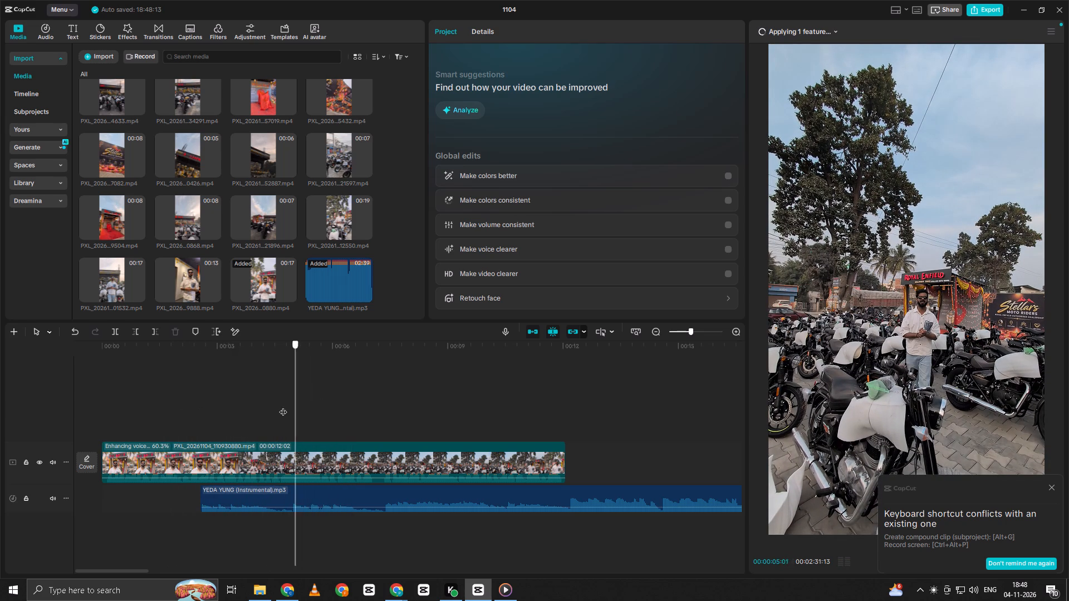
pyautogui.moveTo(283, 406); pyautogui.dragTo(104, 416)
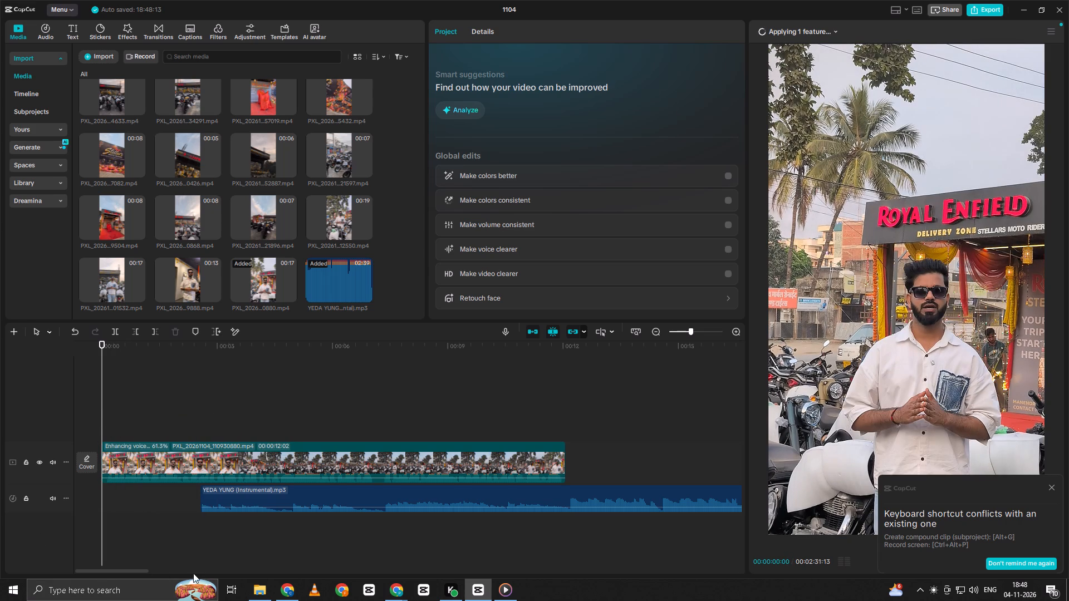
# Open Proton VPN from the Windows search and connect to the fastest free server.
pyautogui.click(60, 595)
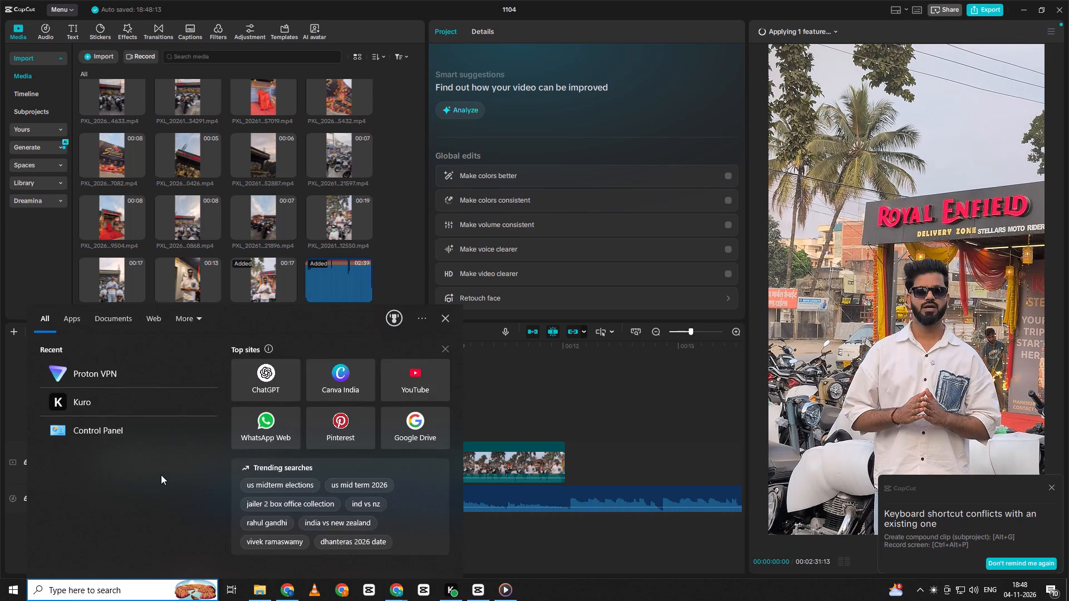
pyautogui.click(94, 363)
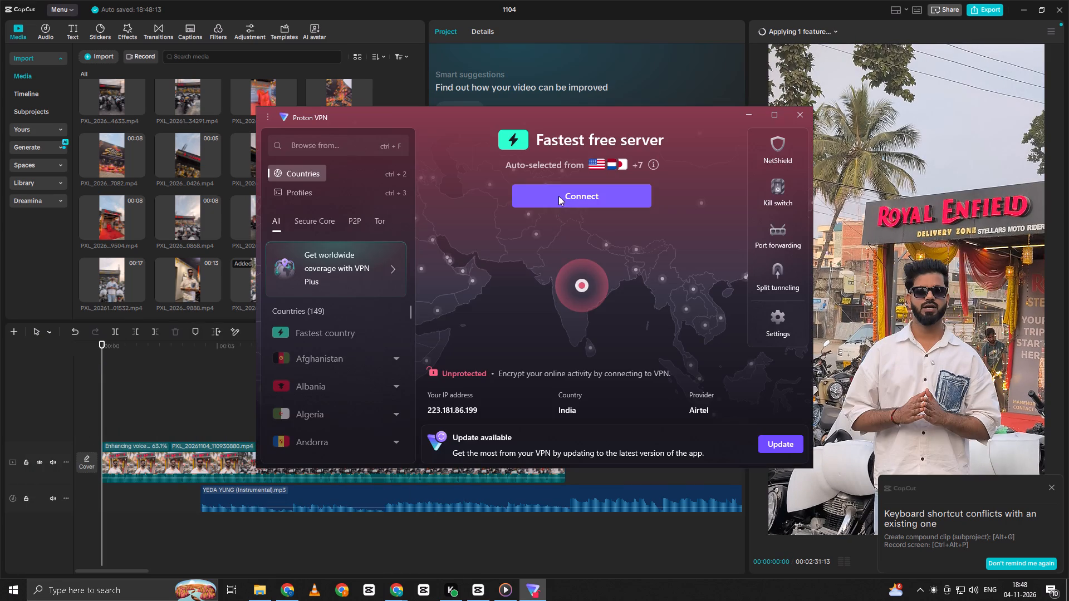
pyautogui.click(558, 196)
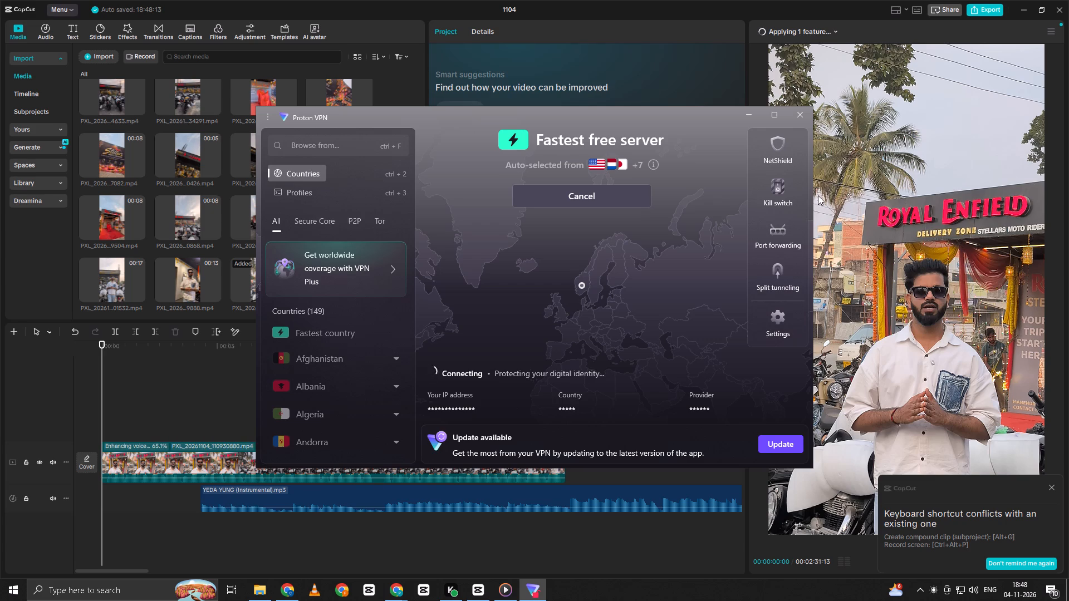
# Close the Proton VPN window, close the current project and reopen project 1104 from the CapCut home screen.
pyautogui.click(800, 116)
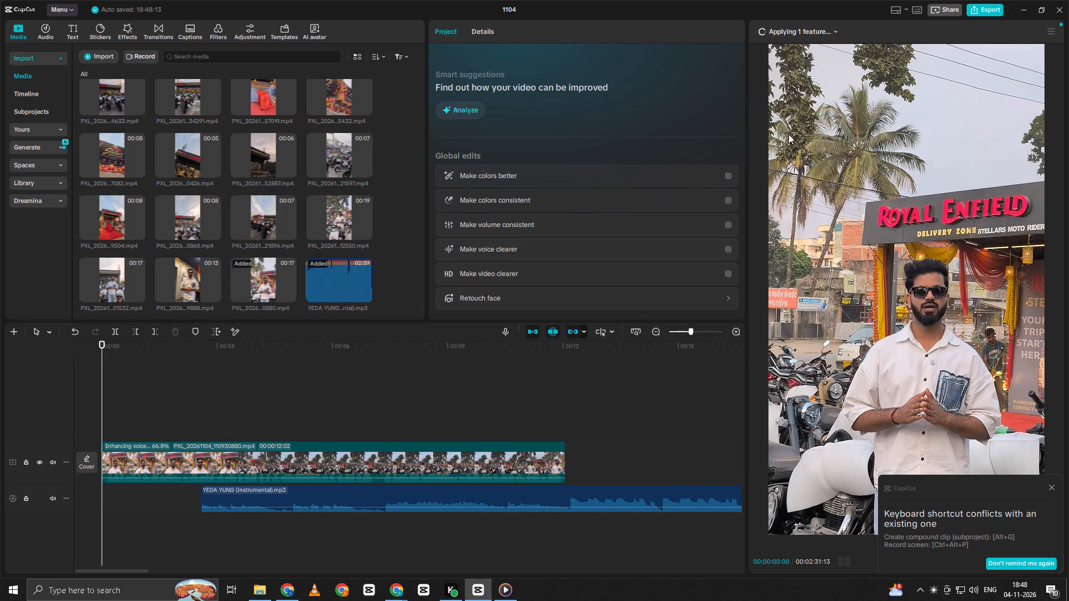
pyautogui.click(1058, 3)
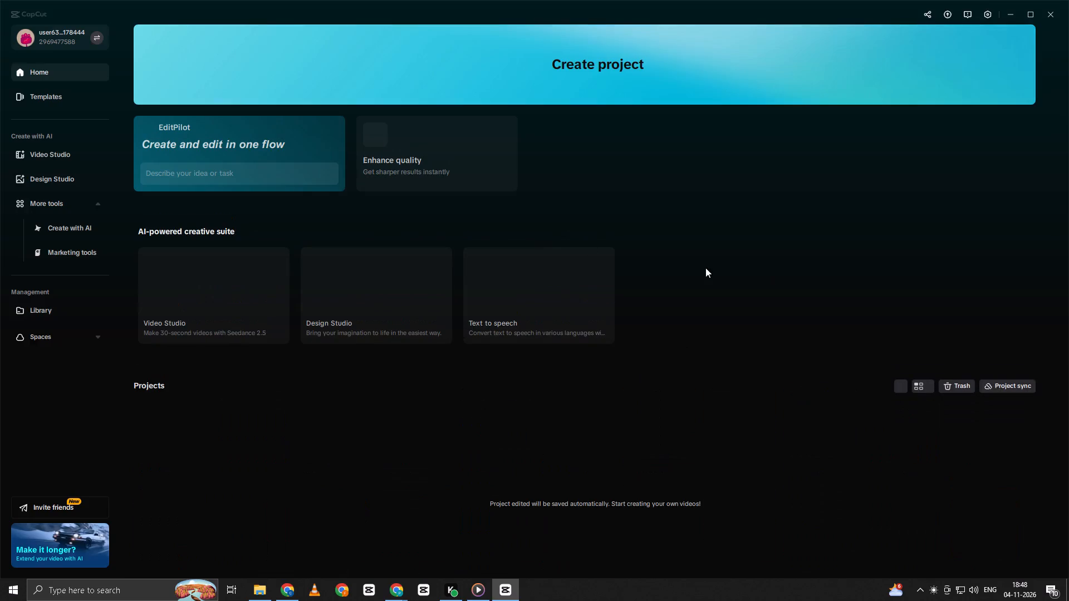
pyautogui.click(172, 415)
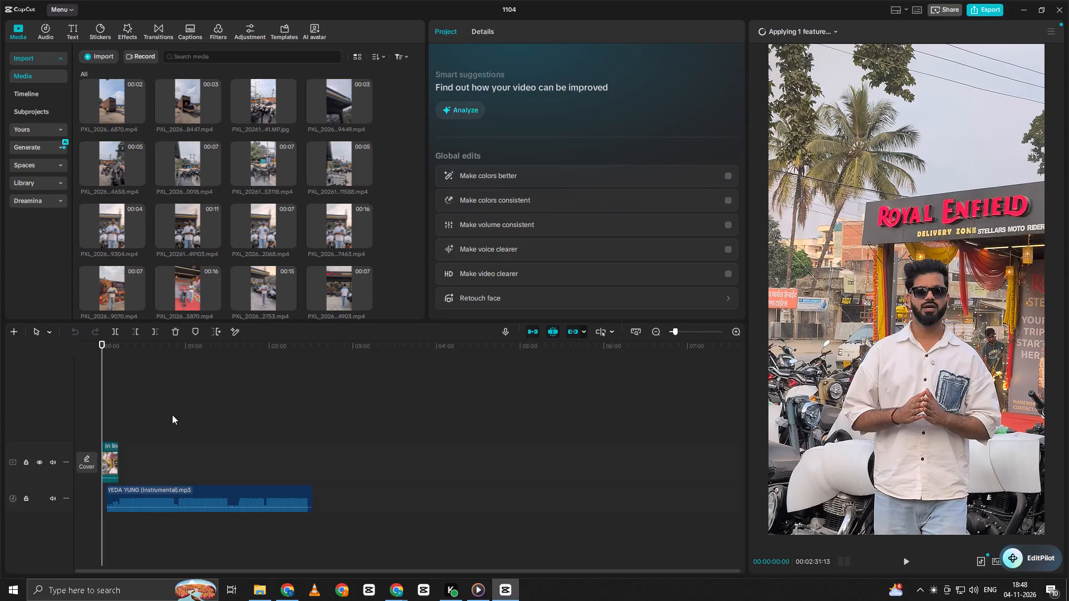
# Play the reopened project's opening and around the change to the wide shot to check the voice and music.
pyautogui.keyDown('ctrl'); pyautogui.scroll(6, 117, 420); pyautogui.keyUp('ctrl')
pyautogui.keyDown('ctrl'); pyautogui.scroll(-1, 120, 409); pyautogui.keyUp('ctrl')
pyautogui.keyDown('ctrl'); pyautogui.scroll(3, 120, 409); pyautogui.keyUp('ctrl')
pyautogui.keyDown('ctrl'); pyautogui.click(121, 405); pyautogui.keyUp('ctrl')
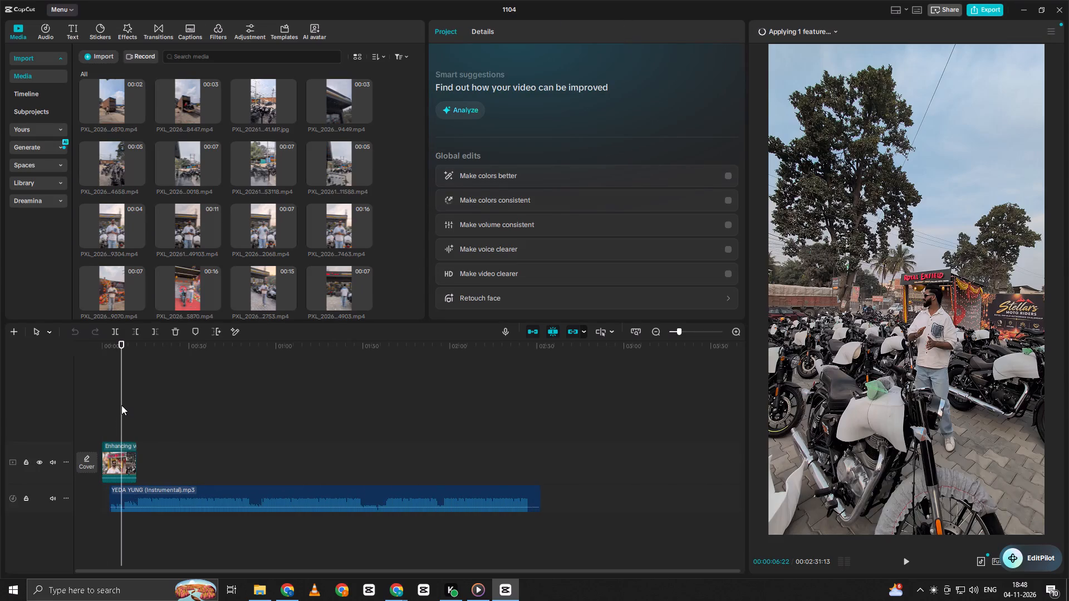
pyautogui.click(121, 405)
pyautogui.moveTo(121, 405); pyautogui.dragTo(88, 424)
pyautogui.press('space')
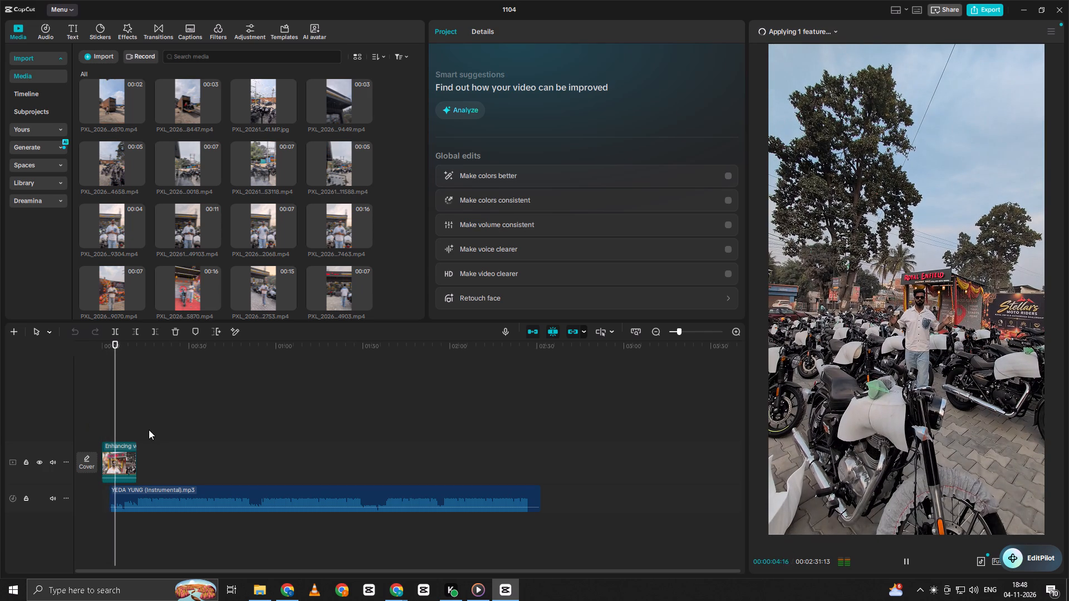
pyautogui.press('space')
pyautogui.scroll(6, 146, 425)
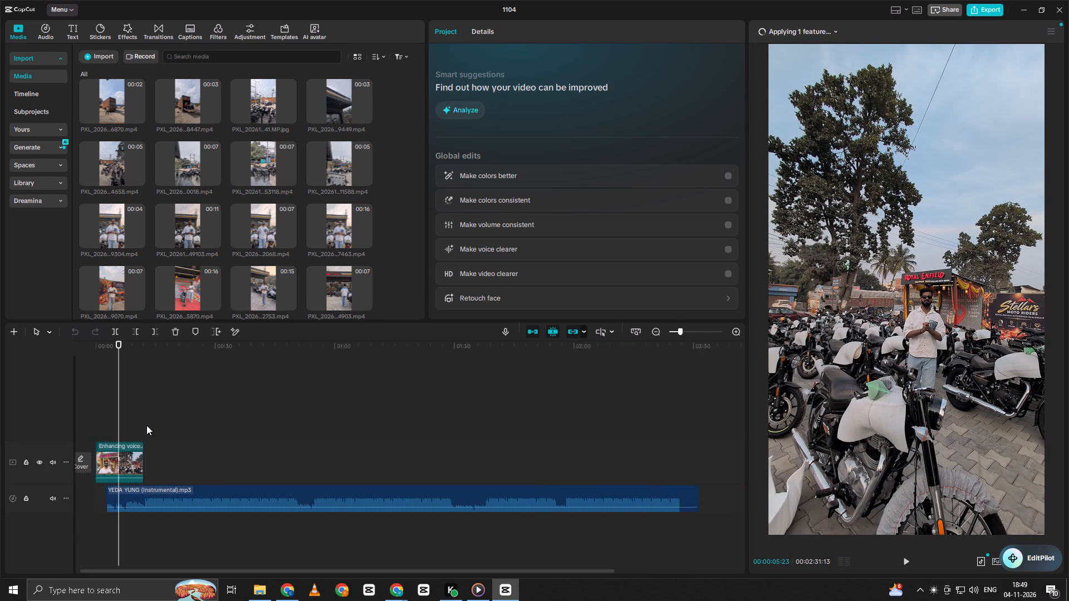
pyautogui.scroll(14, 146, 425)
pyautogui.click(86, 403)
pyautogui.doubleClick(107, 393)
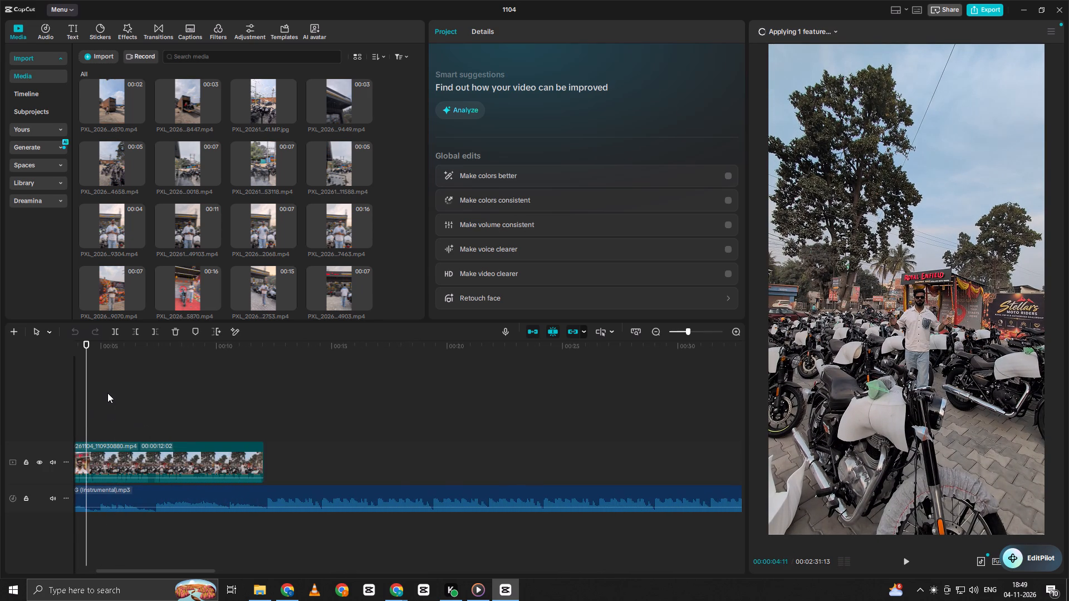
pyautogui.moveTo(107, 393); pyautogui.dragTo(0, 449)
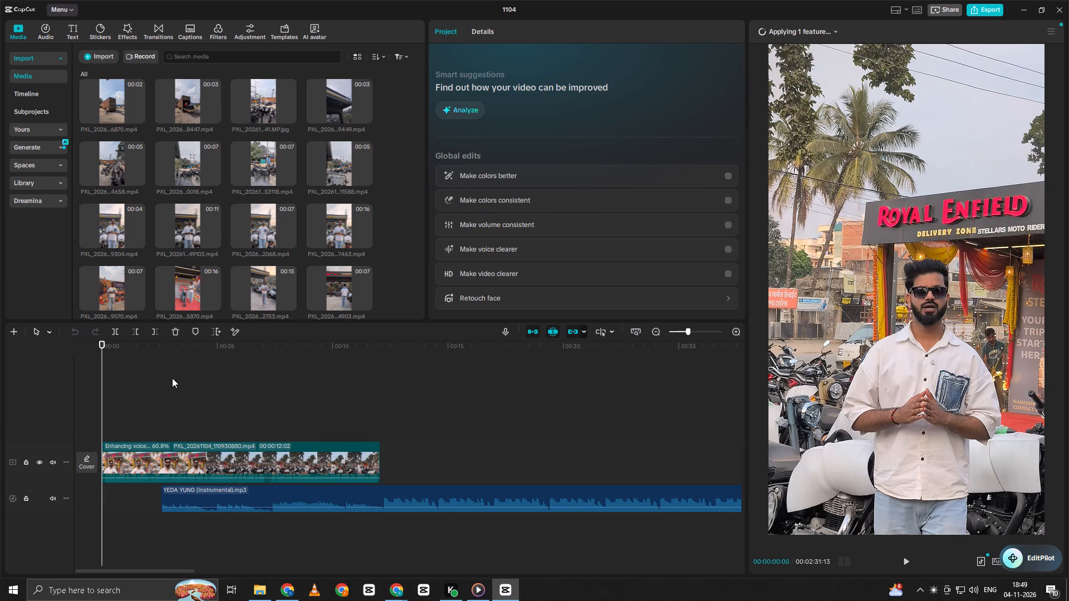
pyautogui.press('space')
pyautogui.press('space')
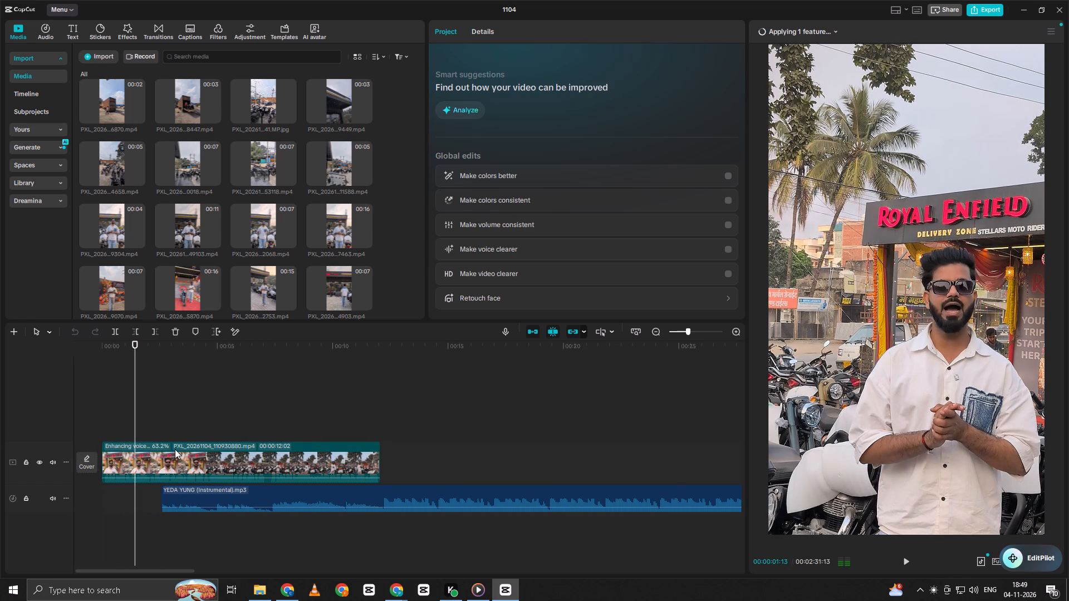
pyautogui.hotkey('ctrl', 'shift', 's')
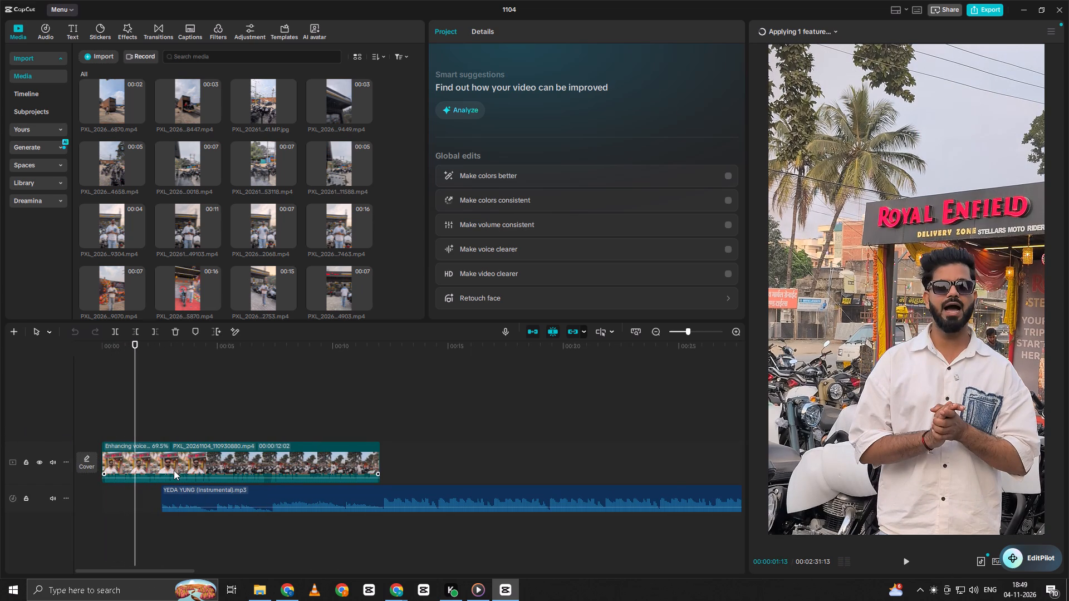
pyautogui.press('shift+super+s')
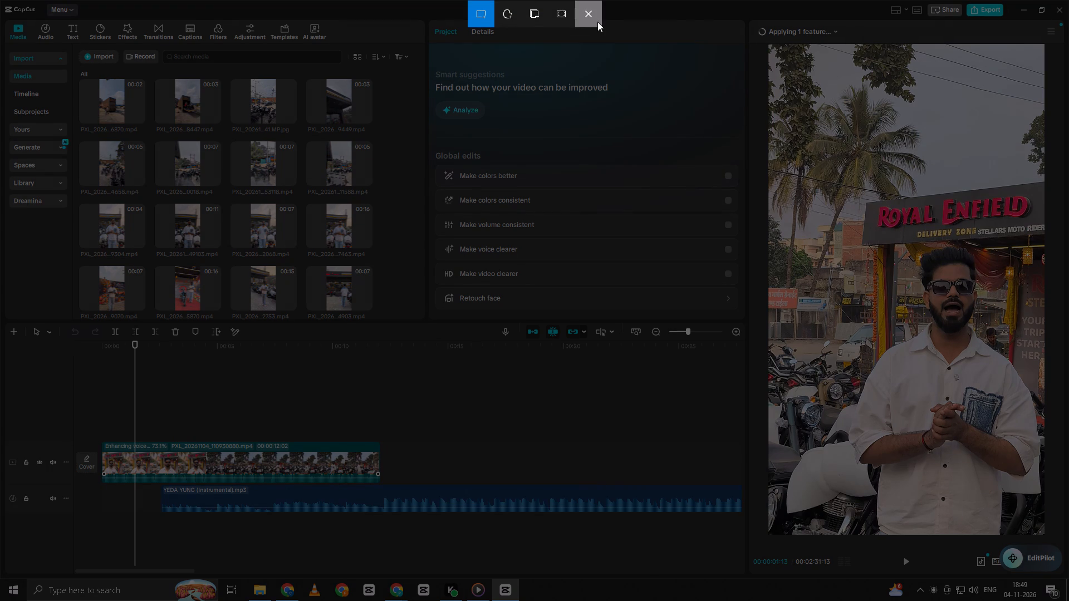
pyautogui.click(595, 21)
# Extract the audio of presenter clip PXL_20261104_110930880.mp4 onto its own audio track.
pyautogui.click(104, 391)
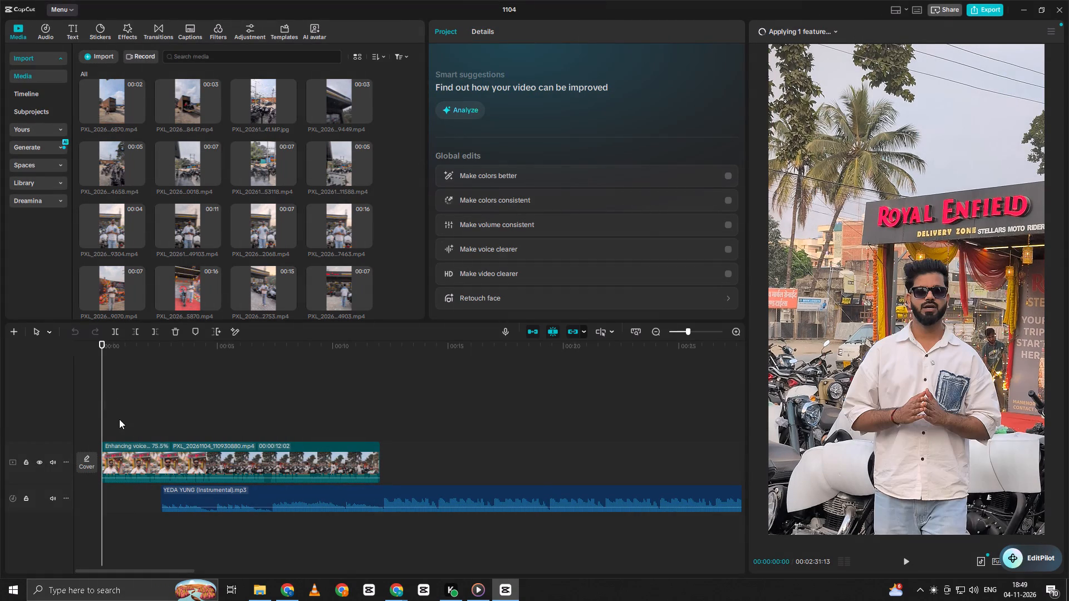
pyautogui.click(119, 419)
pyautogui.moveTo(119, 419); pyautogui.dragTo(94, 436)
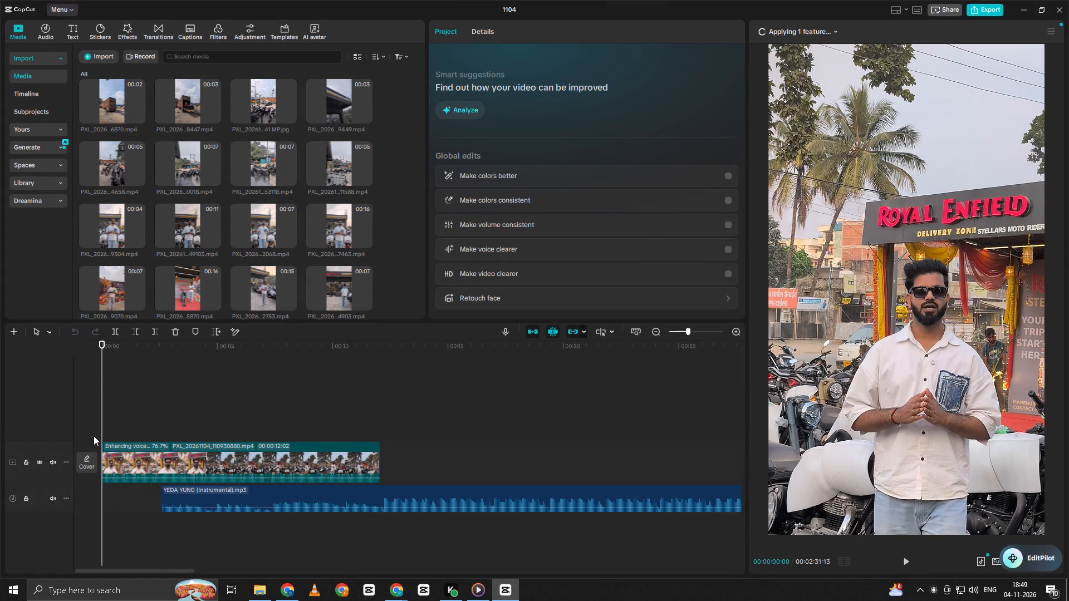
pyautogui.hotkey('alt', 'shift', 's')
pyautogui.click(158, 464)
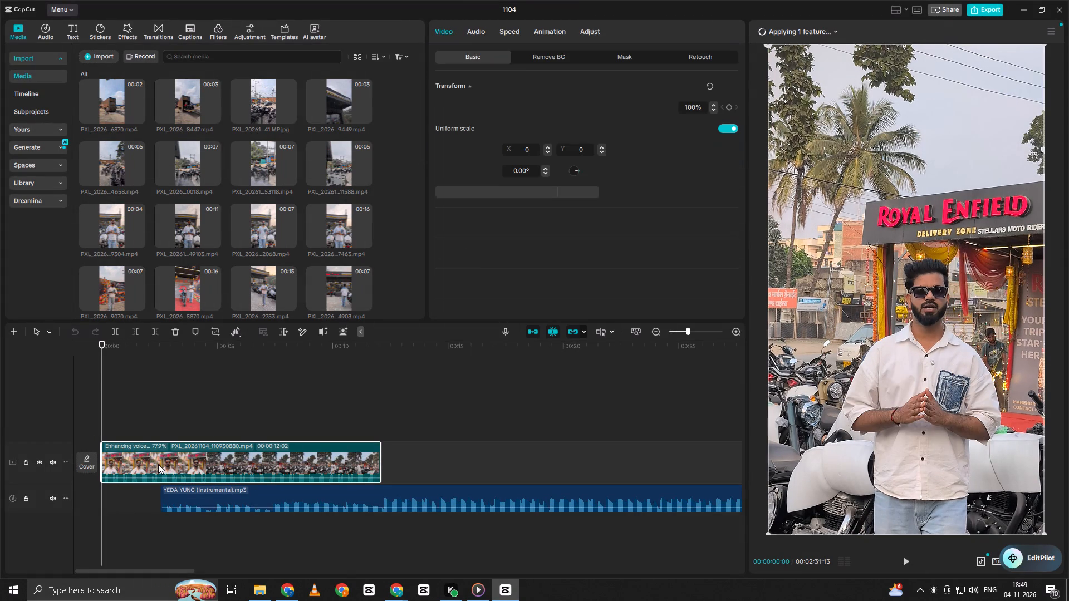
pyautogui.hotkey('ctrl', 'shift', 's')
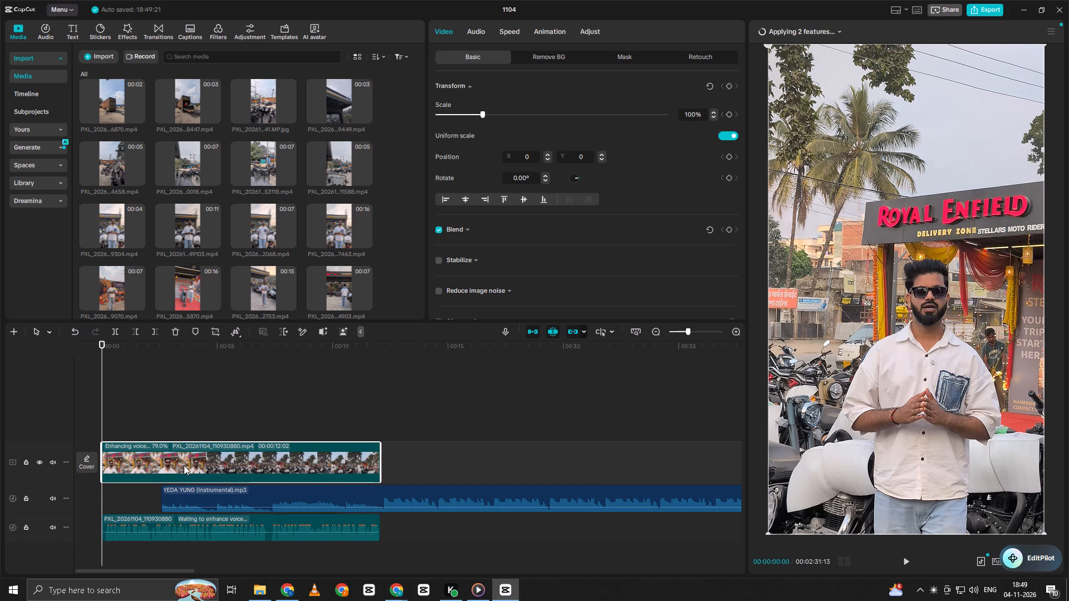
pyautogui.click(184, 465)
# Raise the extracted voice audio's volume to 20.0 dB.
pyautogui.doubleClick(180, 413)
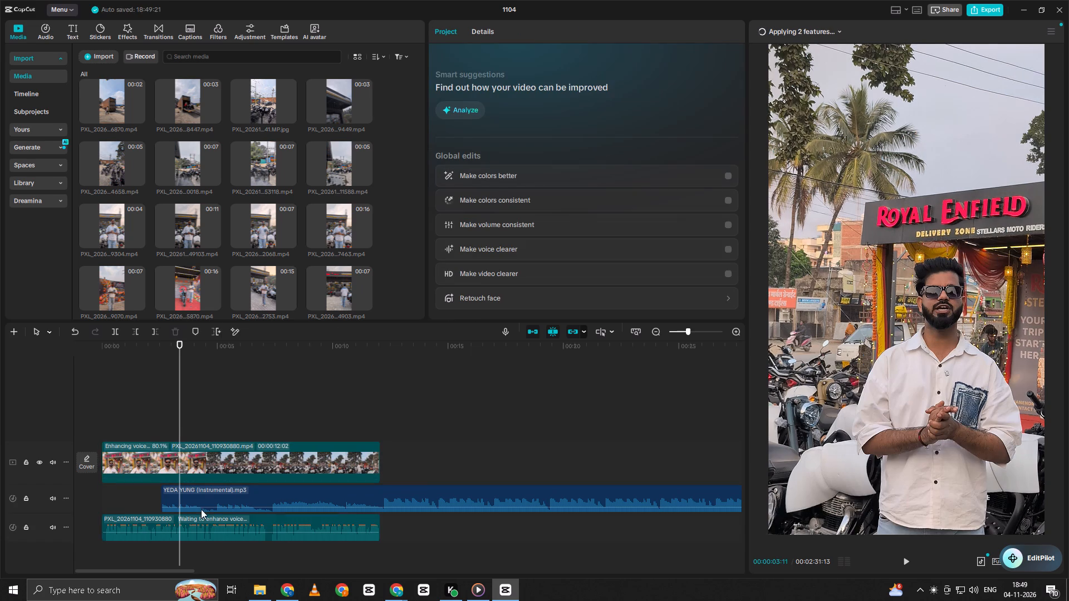
pyautogui.click(205, 539)
pyautogui.moveTo(205, 531); pyautogui.dragTo(204, 501)
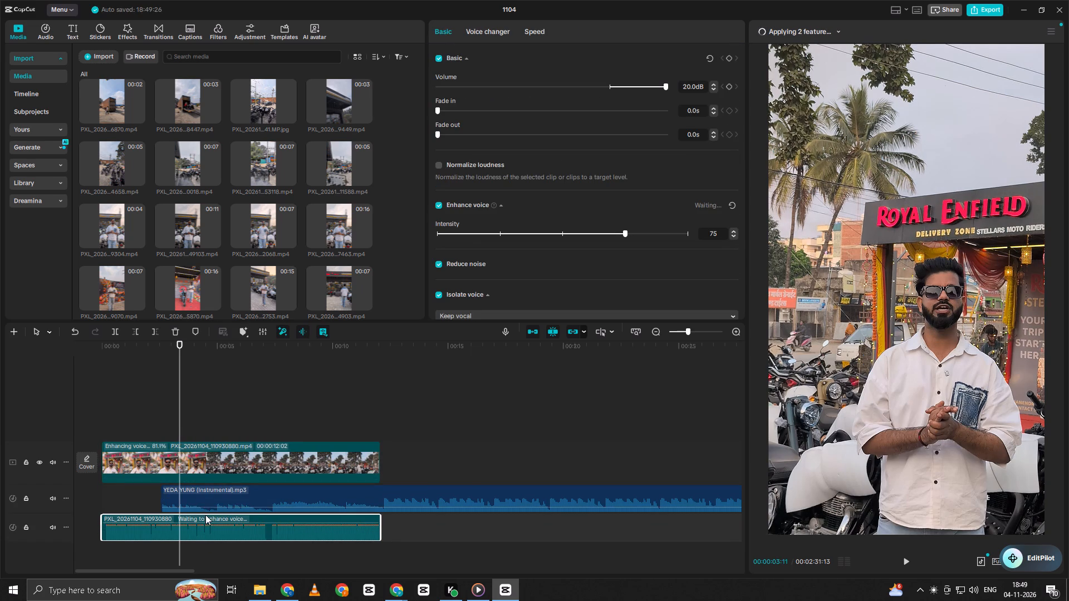
# Move the YEDA YUNG instrumental to the track beneath the extracted voice audio, starting at about 2.7 seconds.
pyautogui.moveTo(207, 524); pyautogui.dragTo(205, 492)
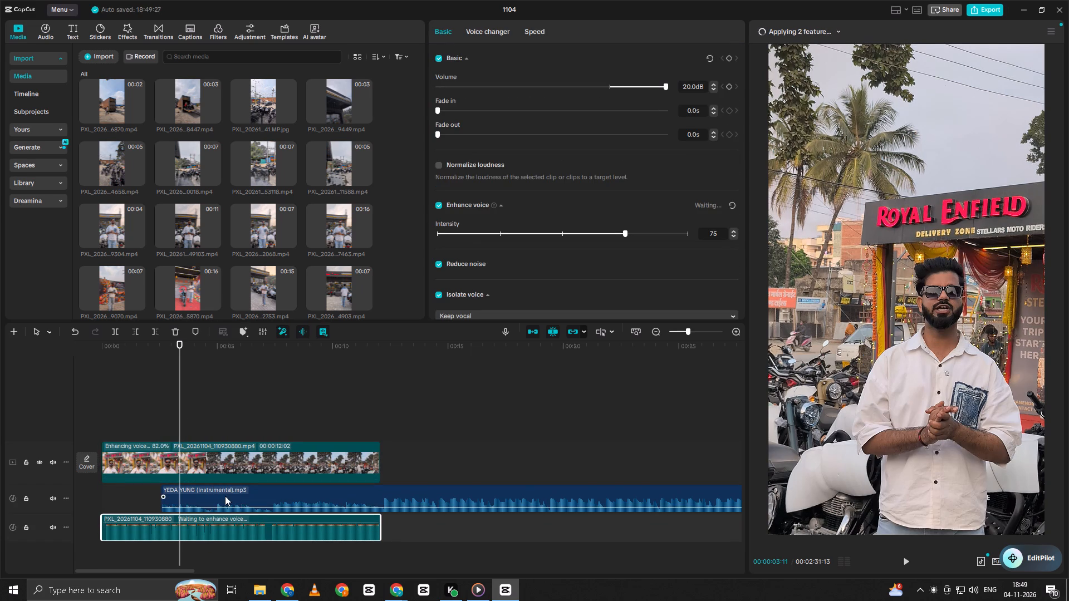
pyautogui.moveTo(225, 496); pyautogui.dragTo(228, 552)
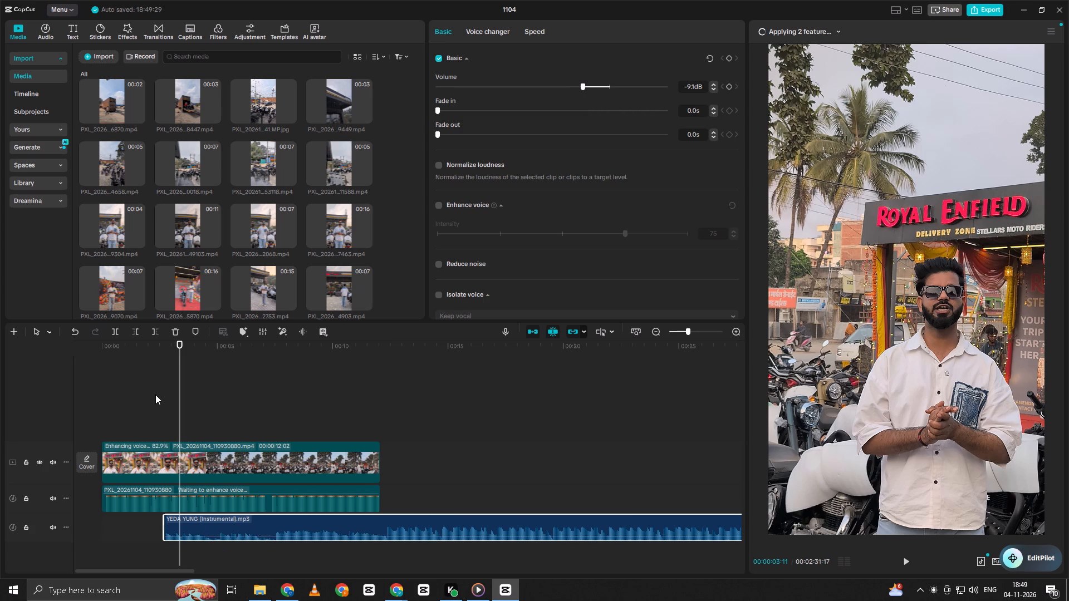
# Play the opening with the extracted voice and instrumental, replaying the passage around the change to the wide shot.
pyautogui.click(155, 390)
pyautogui.moveTo(155, 390); pyautogui.dragTo(98, 422)
pyautogui.press('space')
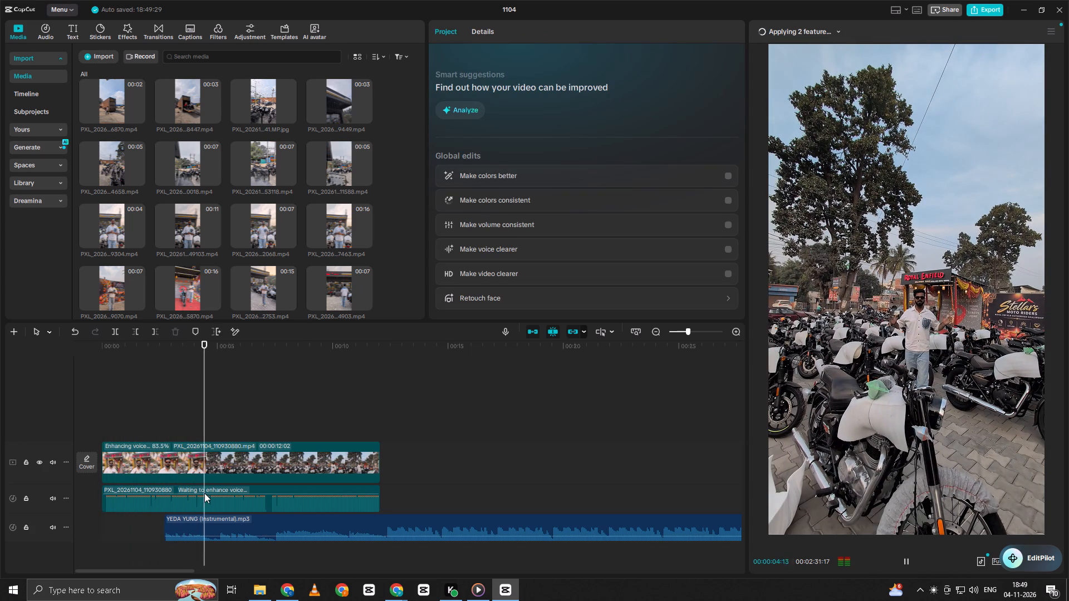
pyautogui.press('space')
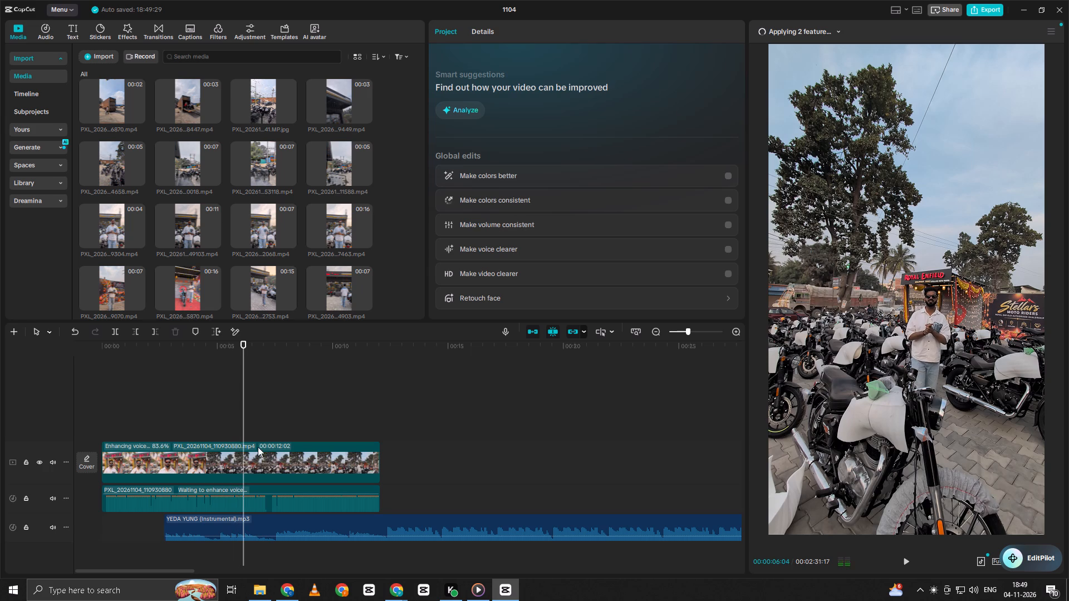
pyautogui.click(236, 433)
pyautogui.click(231, 424)
pyautogui.moveTo(231, 424); pyautogui.dragTo(20, 467)
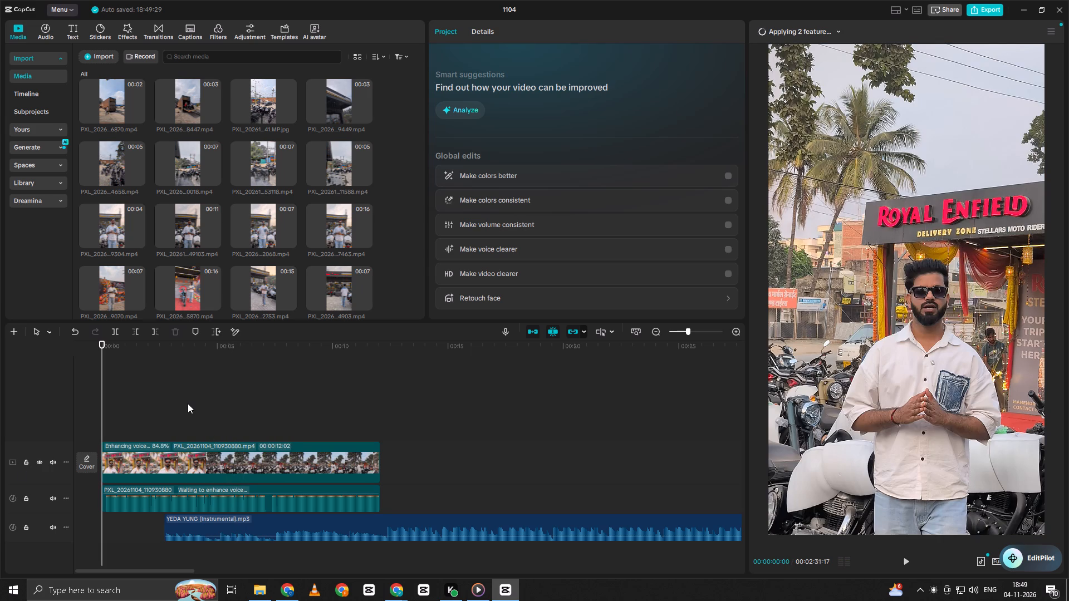
pyautogui.press('space')
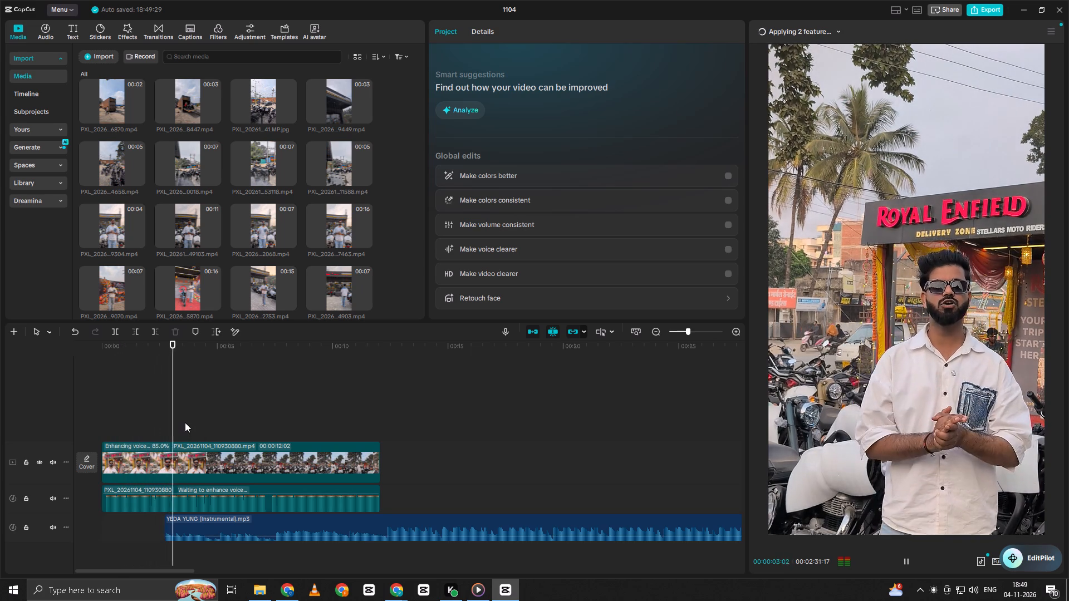
pyautogui.press('space')
pyautogui.click(194, 418)
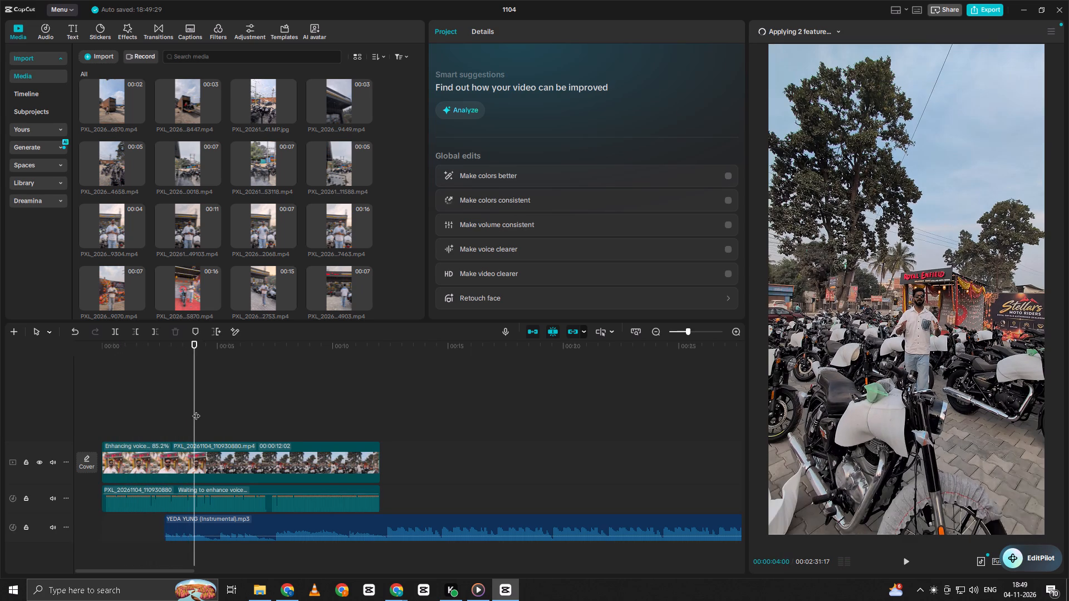
pyautogui.click(196, 402)
pyautogui.moveTo(196, 402); pyautogui.dragTo(168, 416)
pyautogui.press('space')
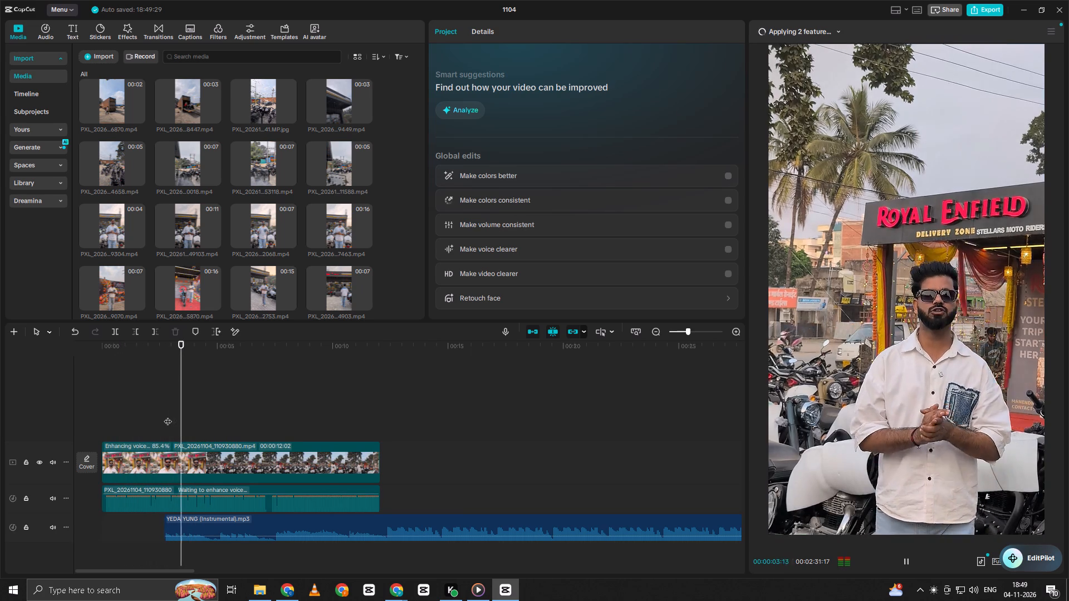
pyautogui.press('space')
# Examine the passage just before the wide shot, around 3 seconds, more closely and return to the start.
pyautogui.doubleClick(183, 409)
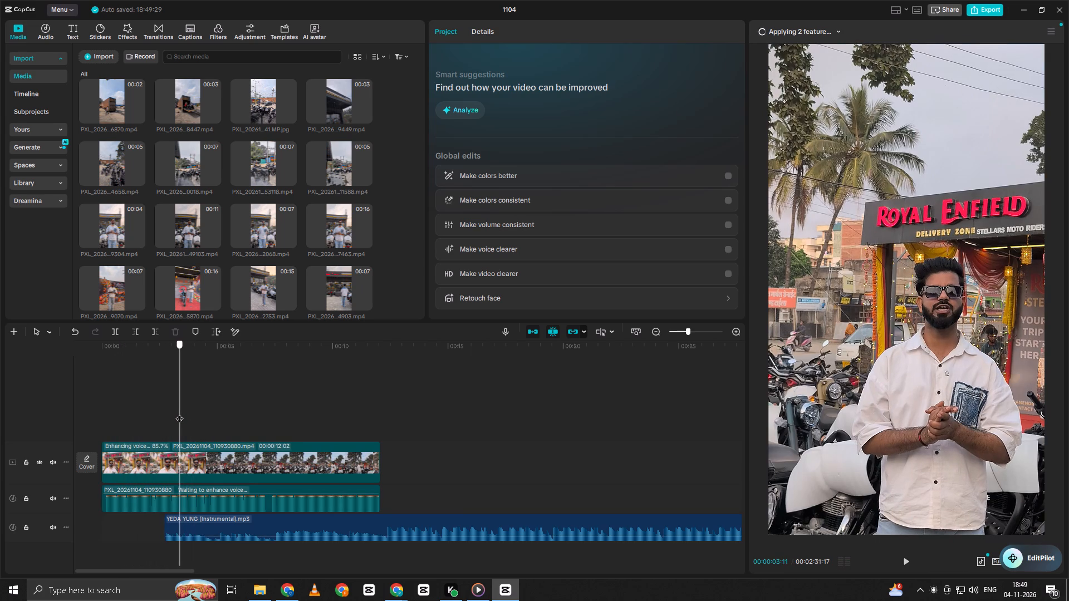
pyautogui.keyDown('ctrl'); pyautogui.scroll(15, 188, 412); pyautogui.keyUp('ctrl')
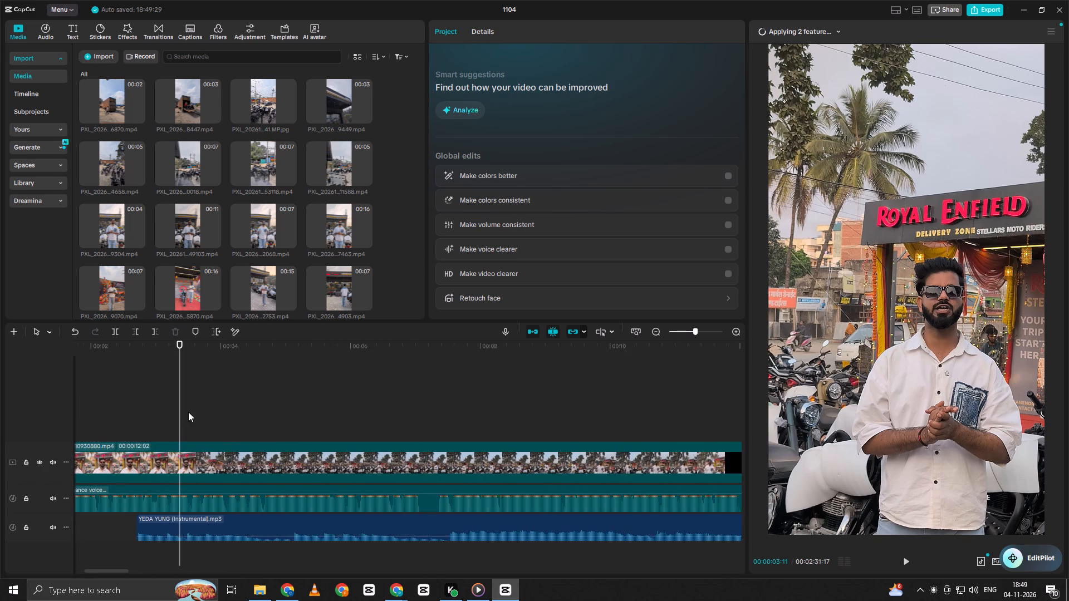
pyautogui.keyDown('ctrl'); pyautogui.scroll(4, 188, 412); pyautogui.keyUp('ctrl')
pyautogui.click(177, 412)
pyautogui.moveTo(177, 412); pyautogui.dragTo(161, 418)
pyautogui.press('space')
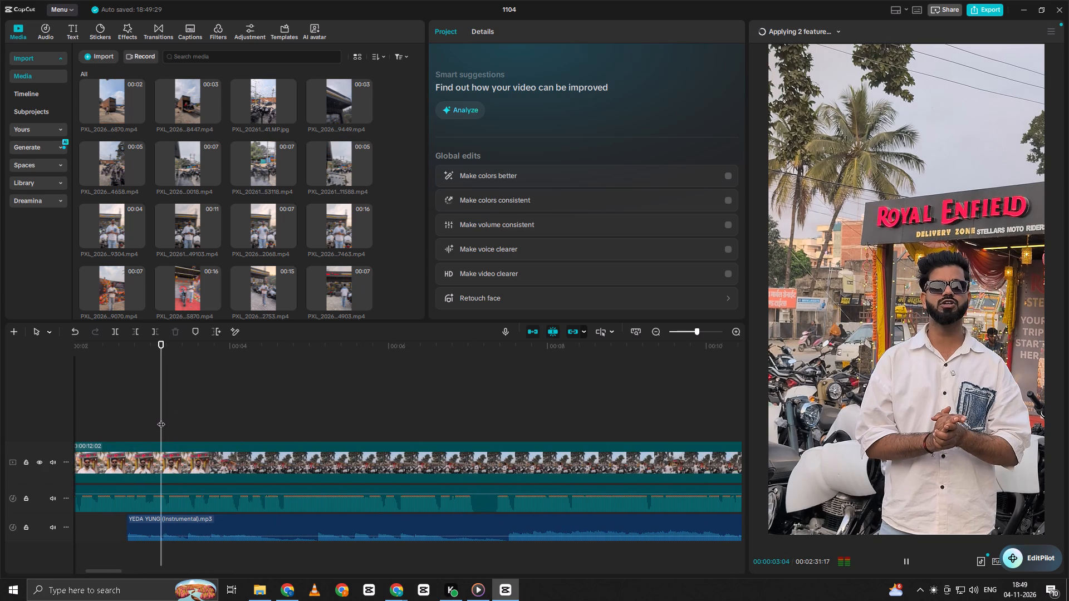
pyautogui.press('space')
pyautogui.tripleClick(160, 413)
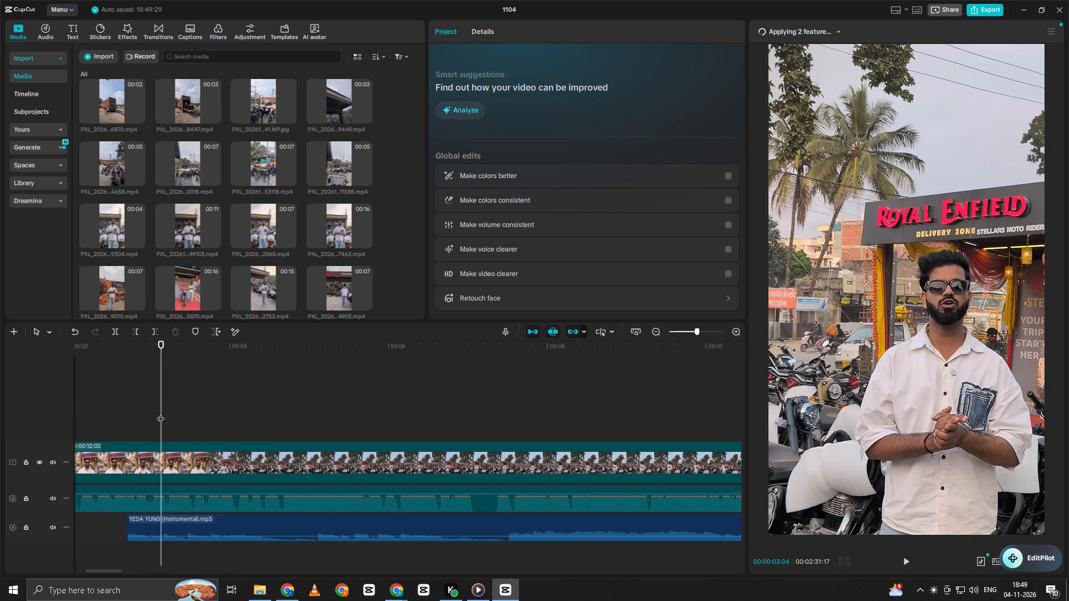
pyautogui.click(170, 402)
pyautogui.moveTo(170, 402); pyautogui.dragTo(0, 463)
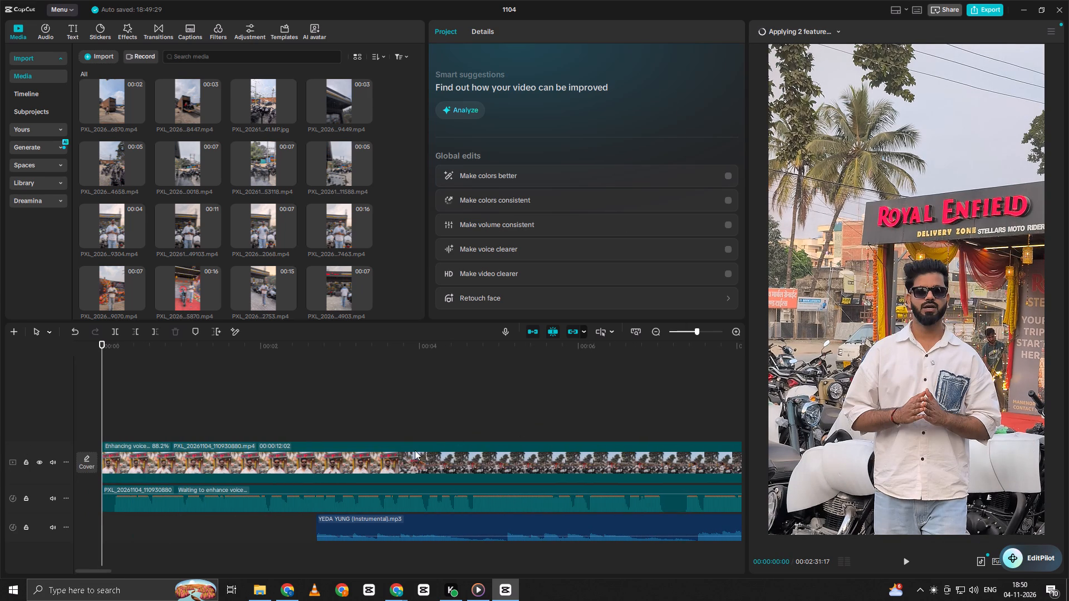
# Scrub through the frames leading up to the instrumental's start and replay the first 2 seconds of the video.
pyautogui.click(264, 418)
pyautogui.moveTo(264, 418); pyautogui.dragTo(277, 416)
pyautogui.tripleClick(297, 413)
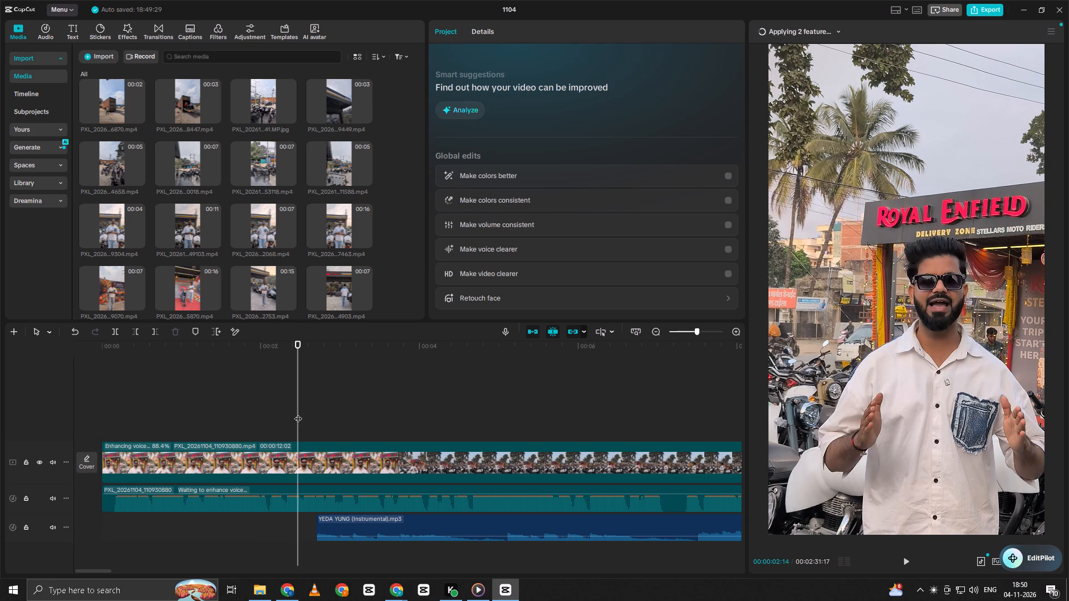
pyautogui.moveTo(298, 413); pyautogui.dragTo(315, 412)
pyautogui.click(315, 412)
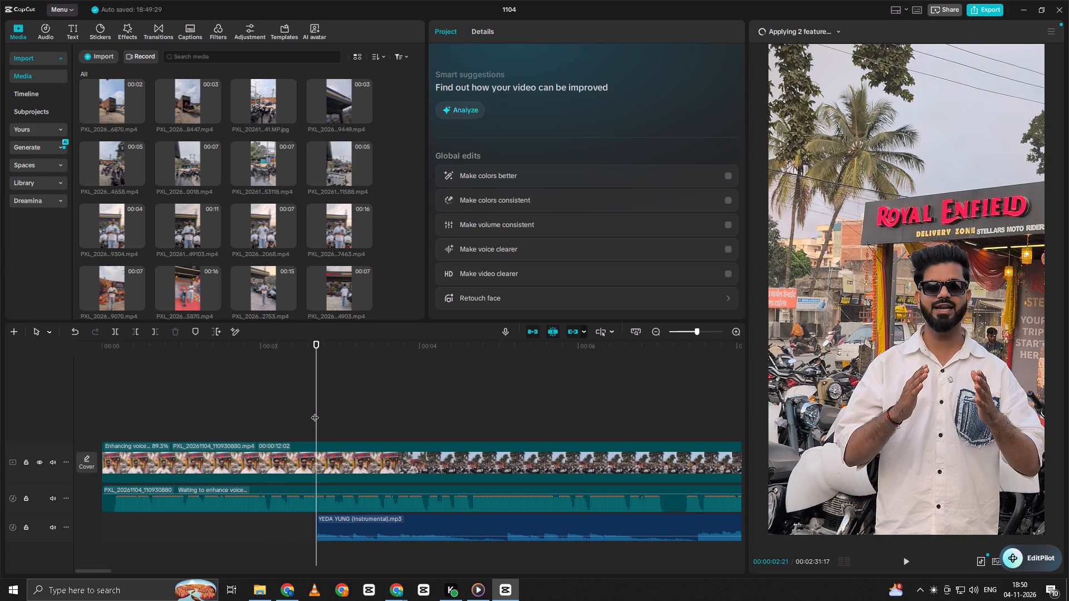
pyautogui.click(306, 395)
pyautogui.moveTo(306, 395); pyautogui.dragTo(0, 544)
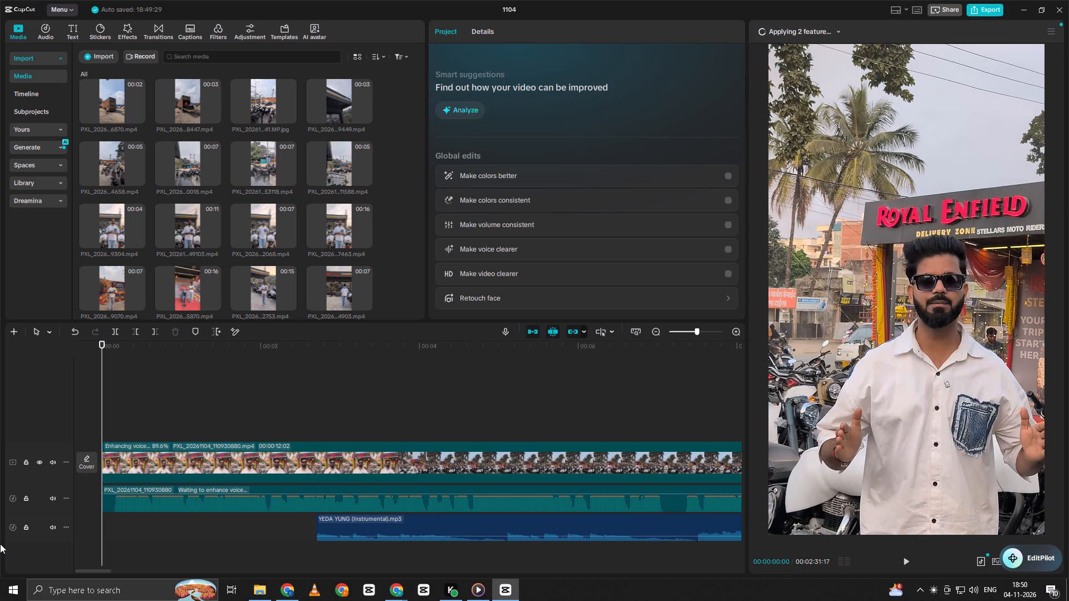
pyautogui.press('space')
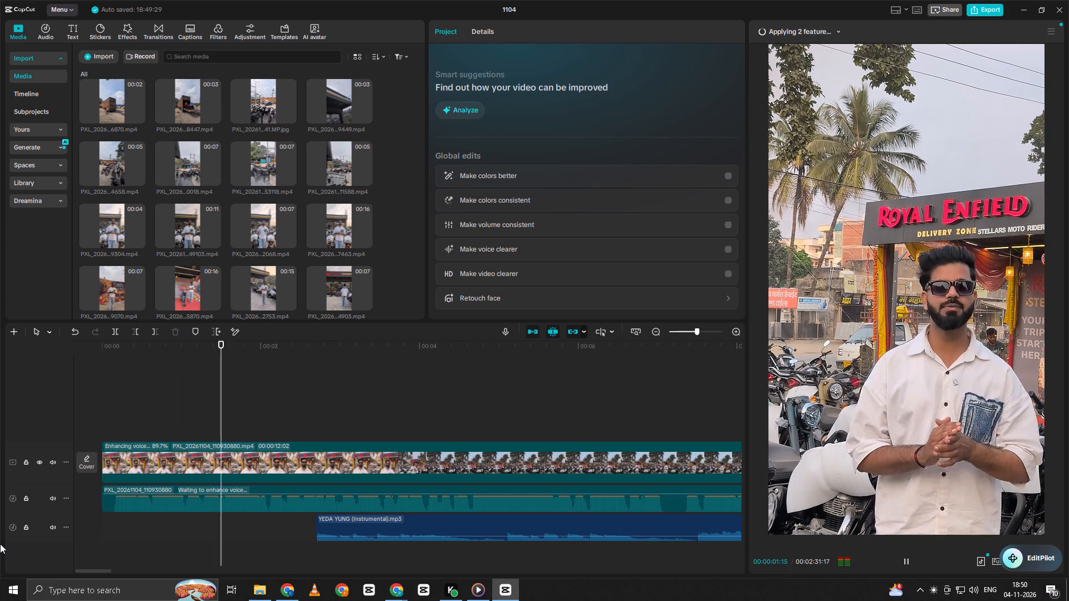
pyautogui.press('space')
# Open the list of features being applied to check the Enhance voice progress.
pyautogui.click(835, 31)
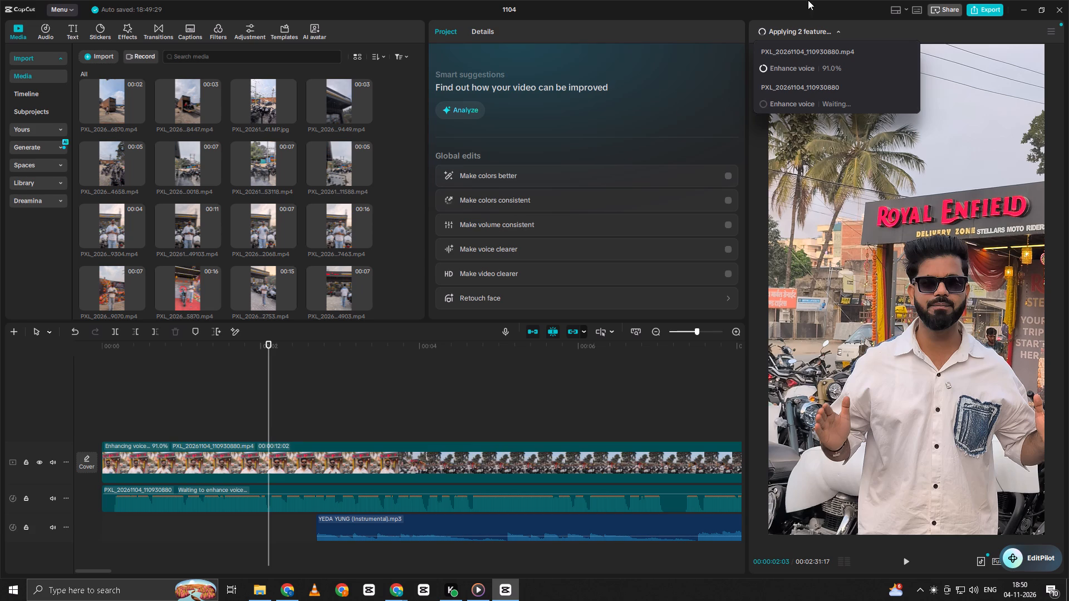
# Return to the start of the timeline and check the Enhance voice progress again.
pyautogui.doubleClick(210, 362)
pyautogui.moveTo(210, 362); pyautogui.dragTo(60, 399)
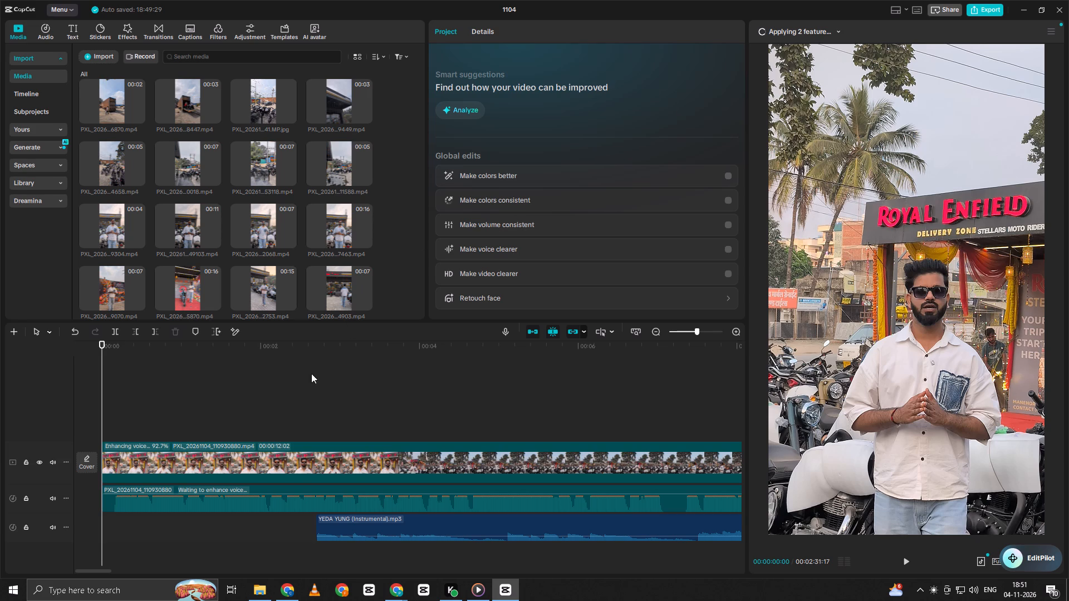
pyautogui.doubleClick(122, 402)
pyautogui.moveTo(122, 402); pyautogui.dragTo(80, 416)
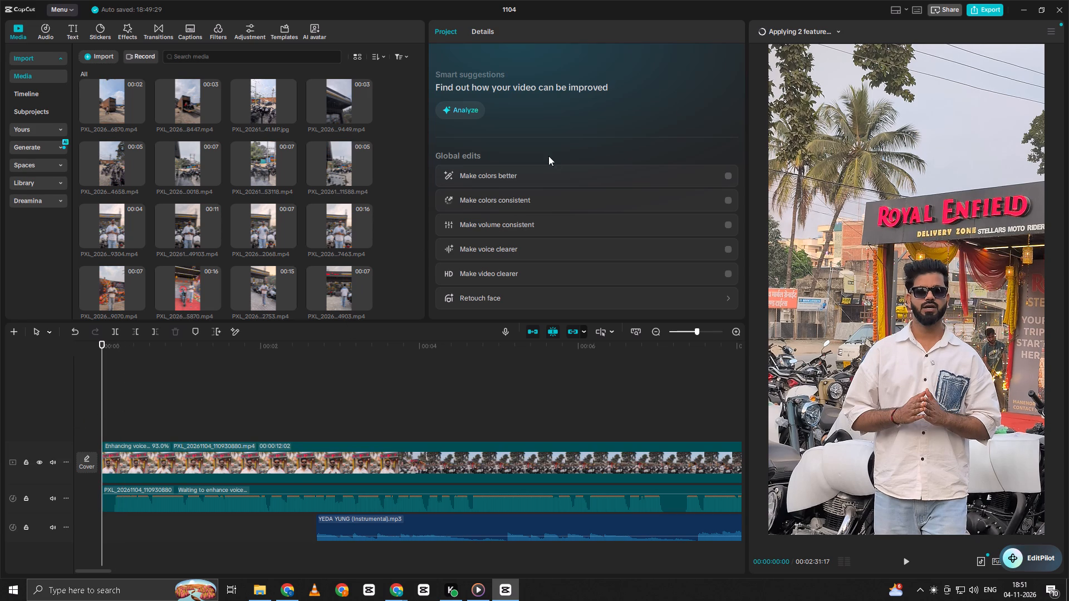
pyautogui.click(840, 31)
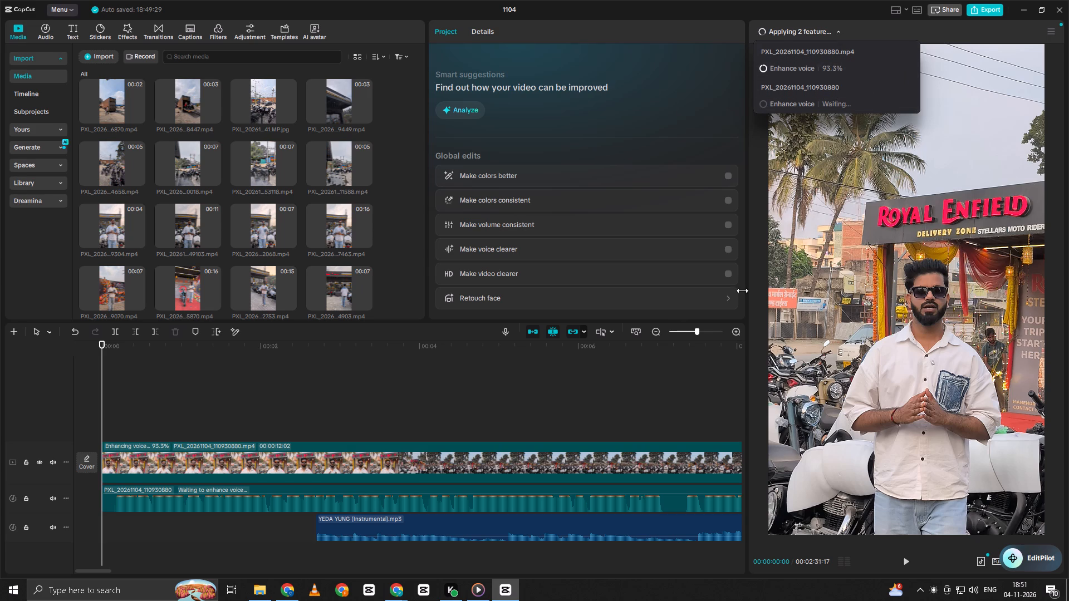
# Scrub through roughly the first 3 seconds of the video, around the instrumental's start, and return to the beginning.
pyautogui.click(109, 407)
pyautogui.moveTo(109, 407); pyautogui.dragTo(120, 405)
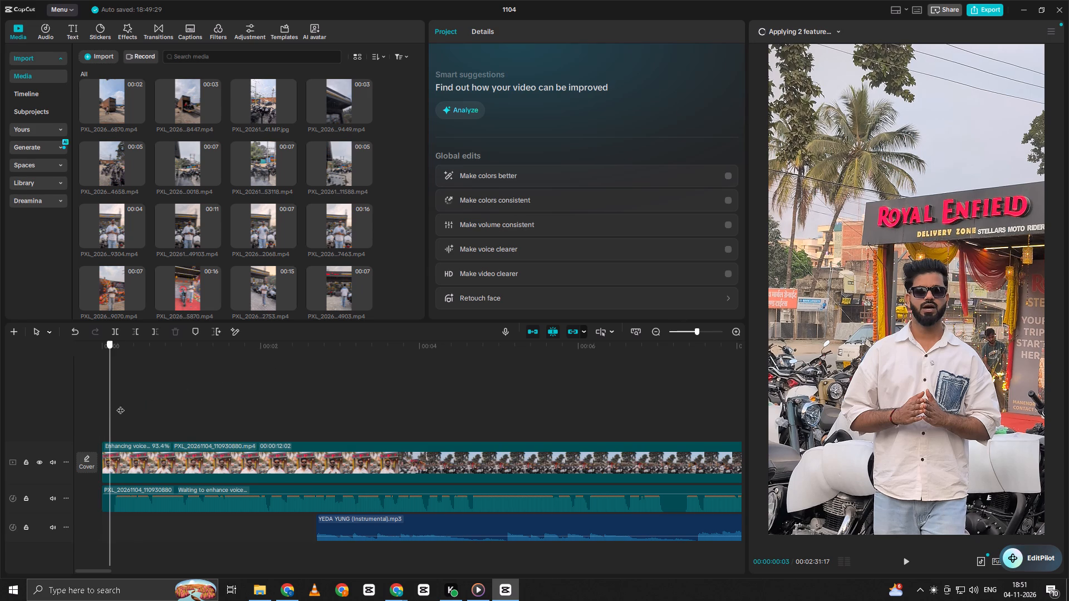
pyautogui.moveTo(120, 405); pyautogui.dragTo(227, 378)
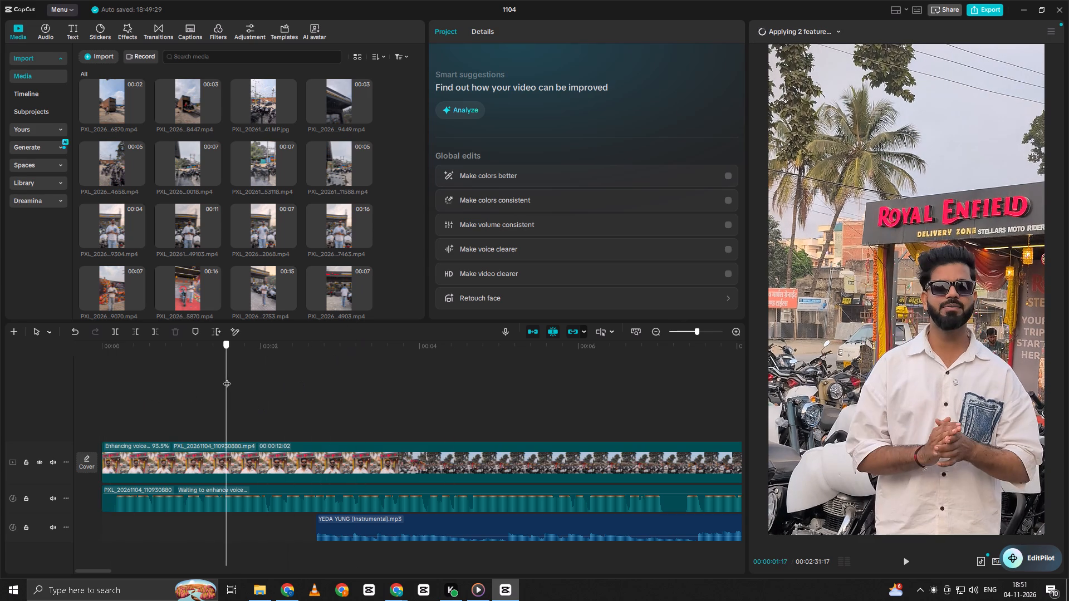
pyautogui.moveTo(227, 378); pyautogui.dragTo(314, 380)
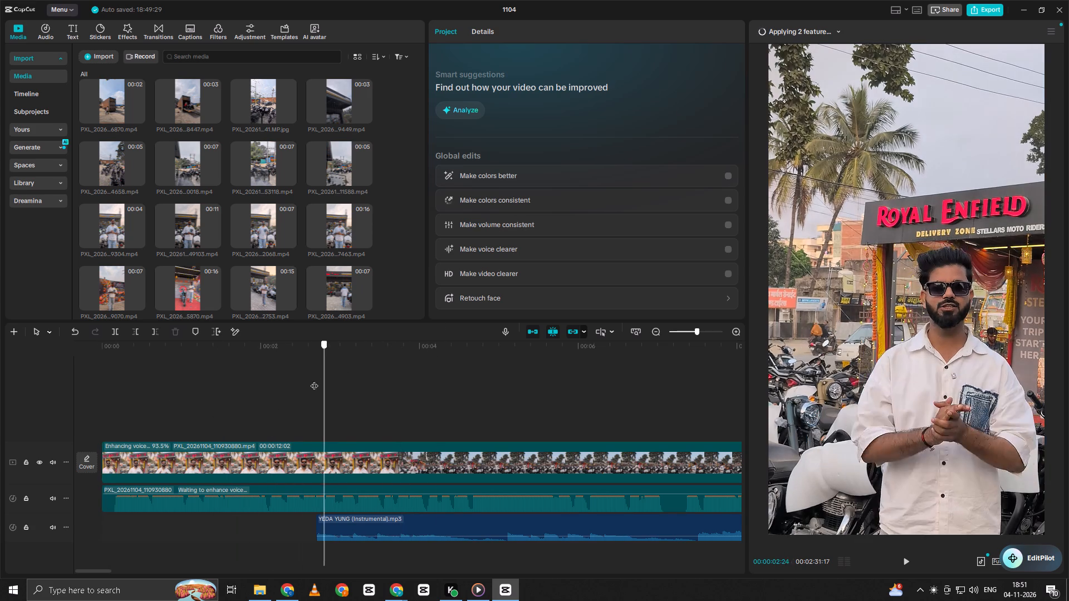
pyautogui.moveTo(314, 380); pyautogui.dragTo(279, 392)
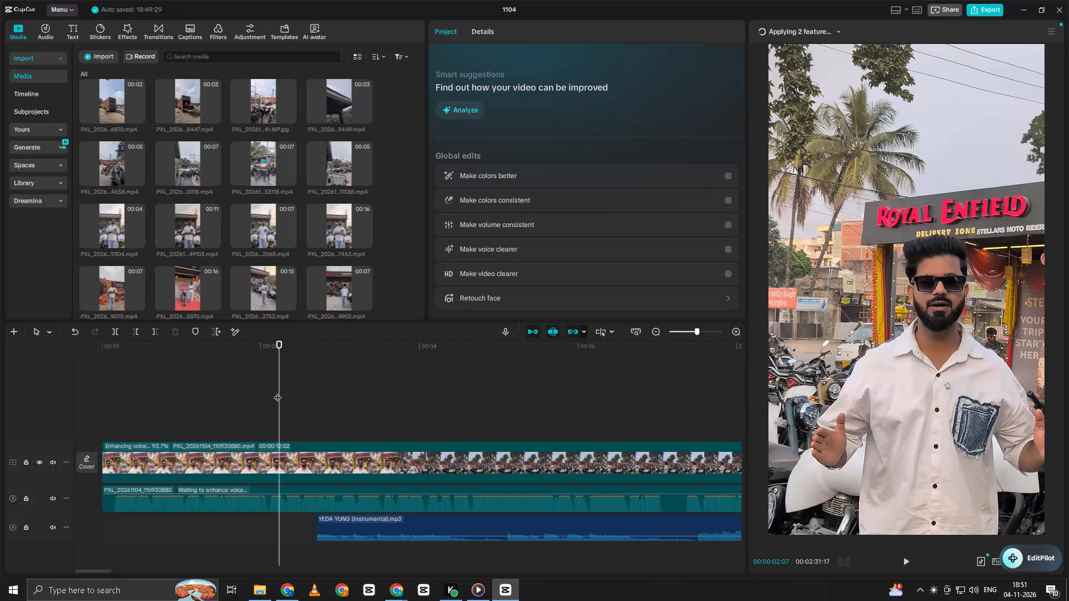
pyautogui.moveTo(277, 392); pyautogui.dragTo(96, 471)
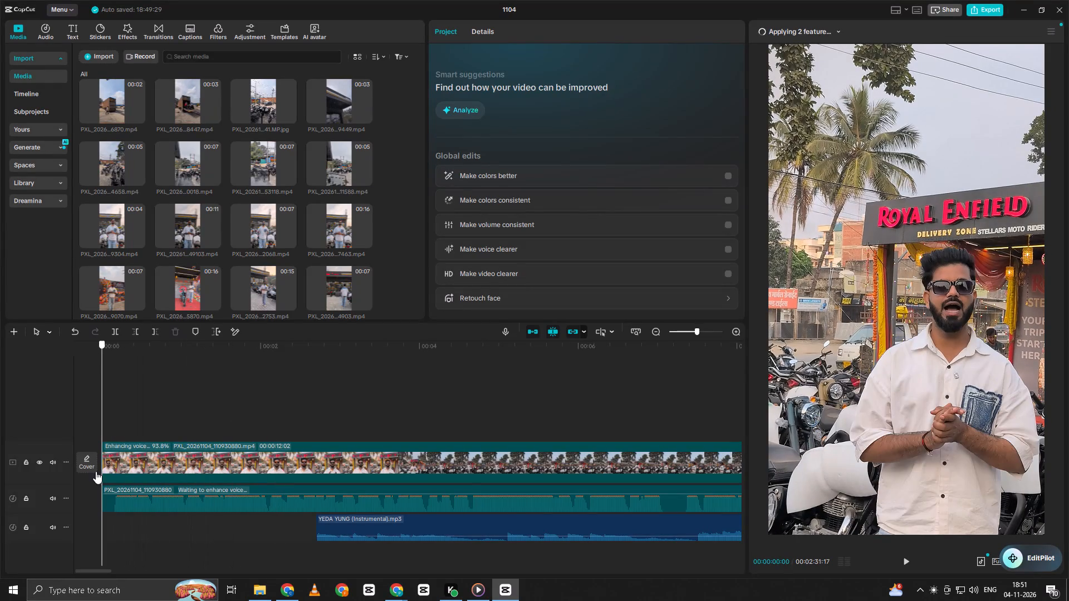
pyautogui.moveTo(96, 471); pyautogui.dragTo(86, 477)
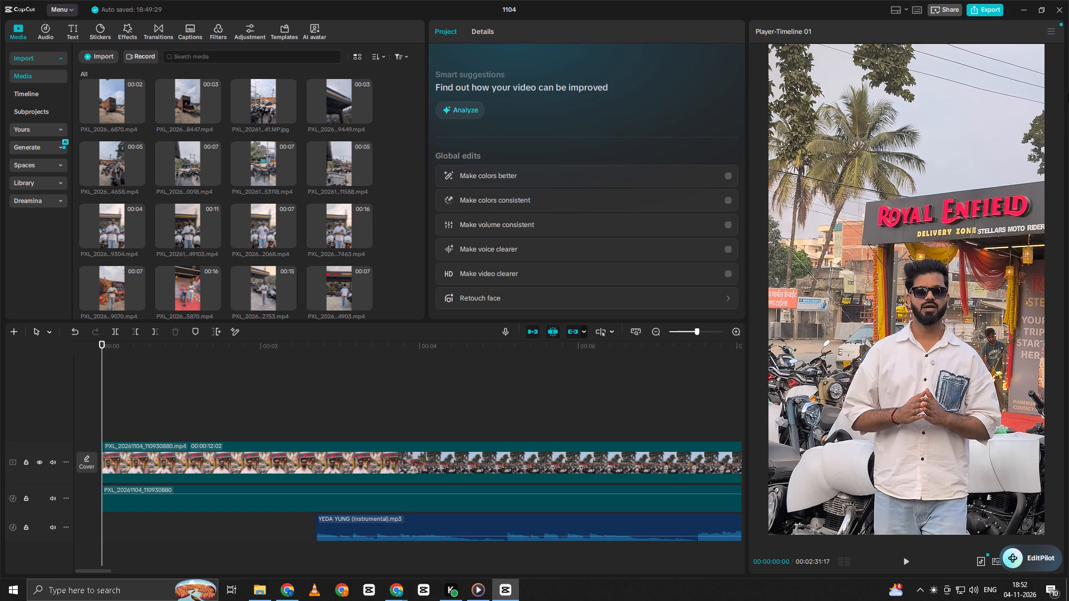
# Play the video from near its start through the wide shot to hear the enhanced voice with the instrumental.
pyautogui.click(217, 396)
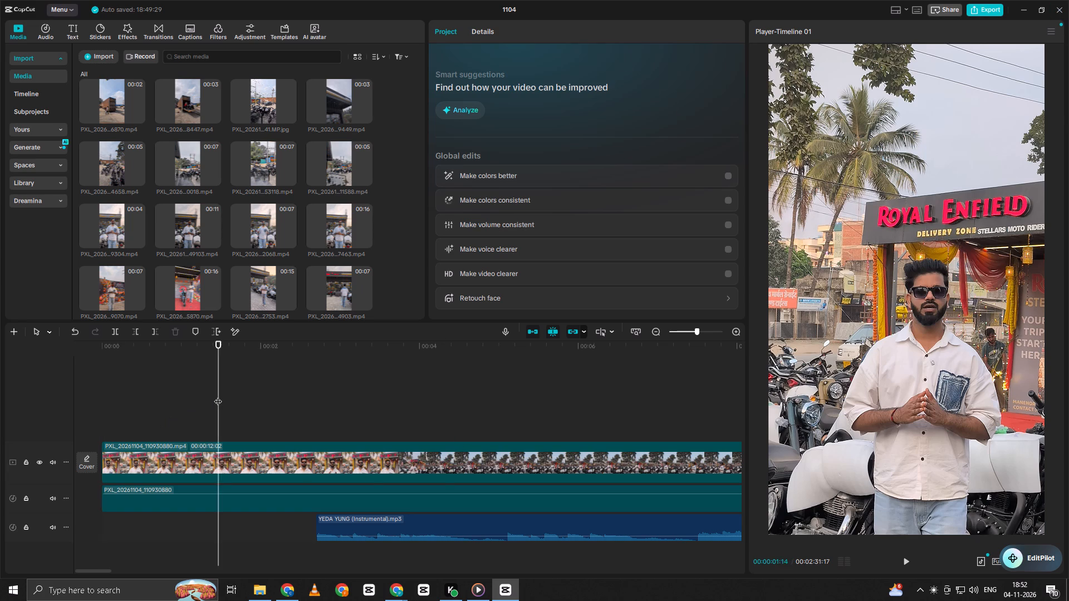
pyautogui.moveTo(218, 396); pyautogui.dragTo(119, 434)
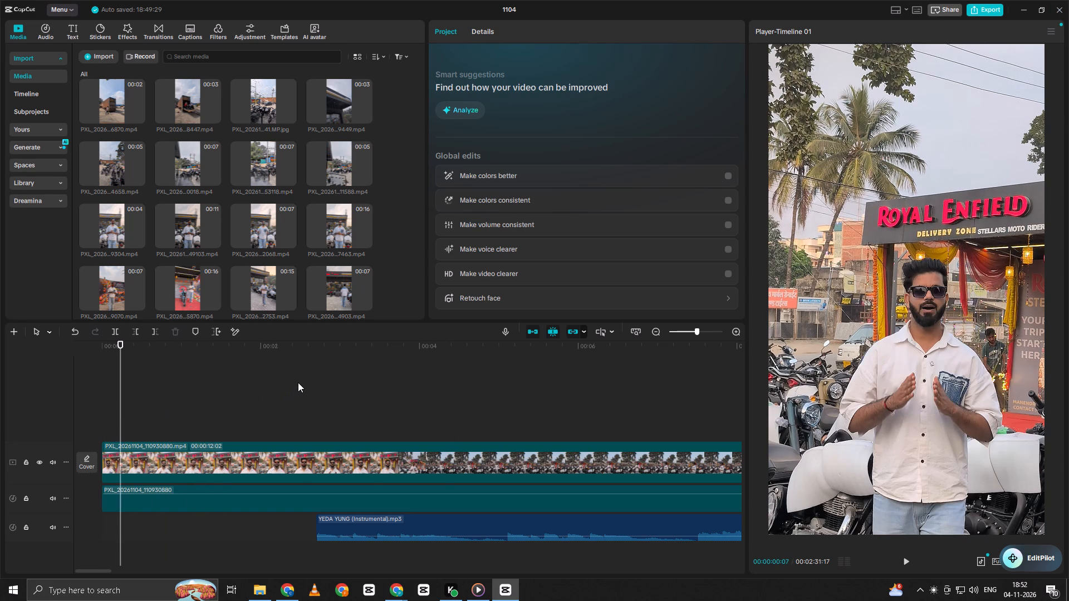
pyautogui.press('space')
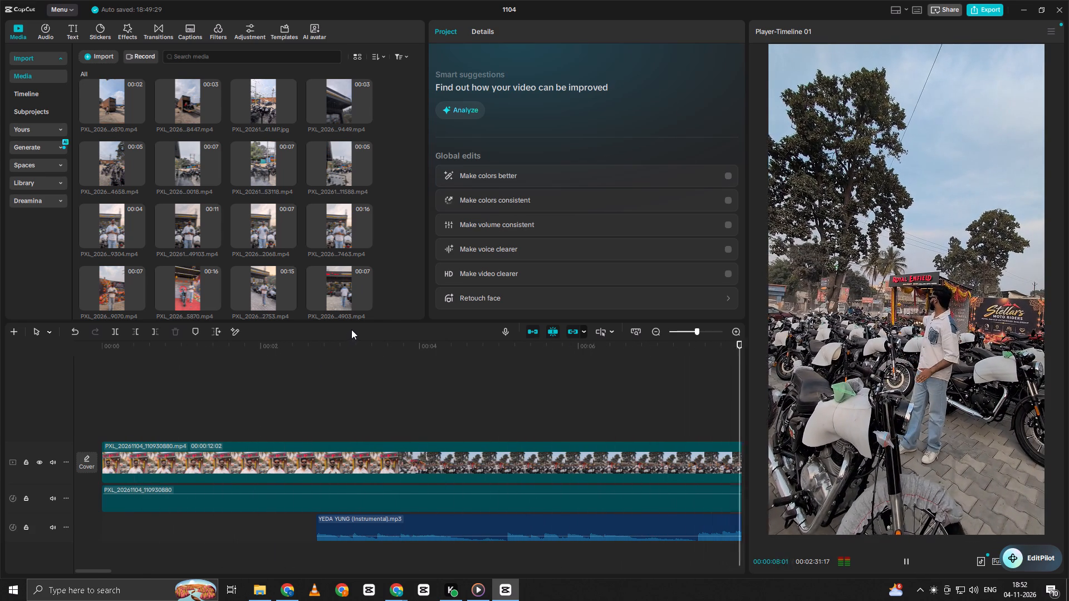
pyautogui.press('space')
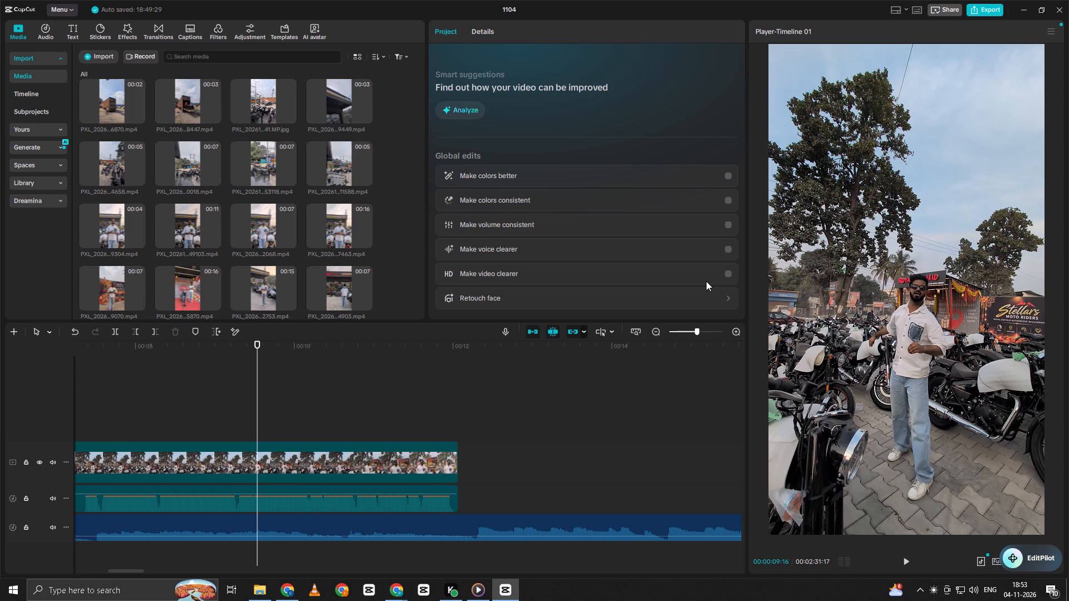
# Replay from the start of the YEDA YUNG instrumental and listen on past the end of the video clip.
pyautogui.press('Down')
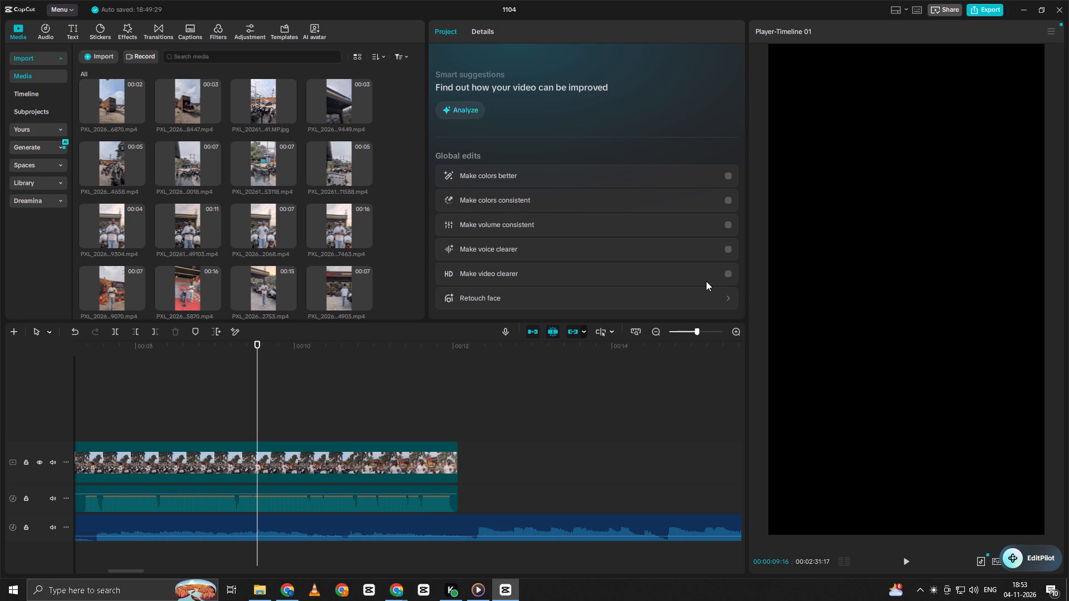
pyautogui.press('Up')
pyautogui.press('Up')
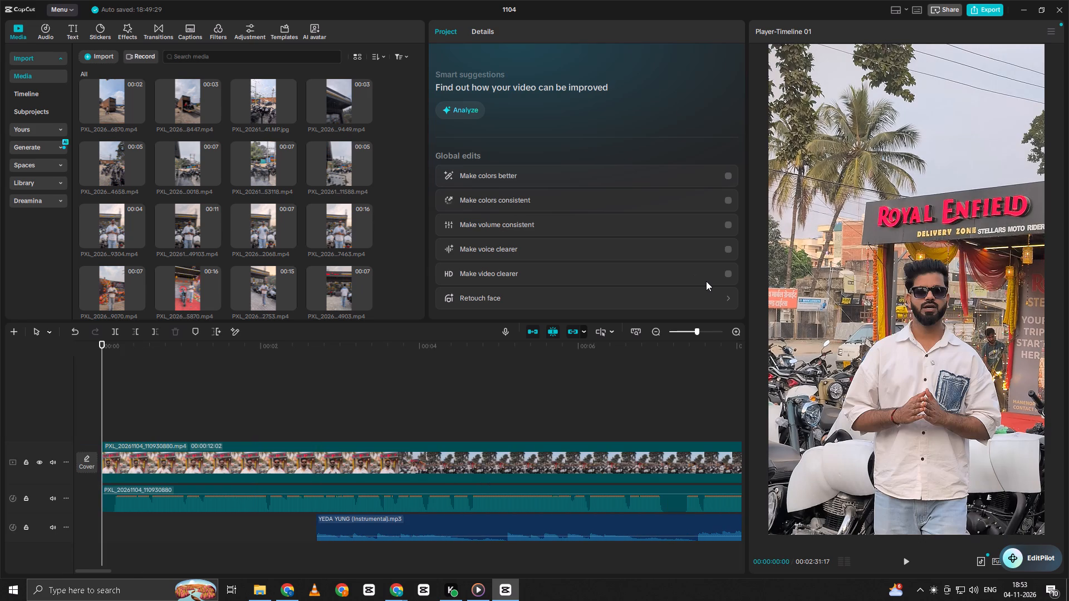
pyautogui.press('Down')
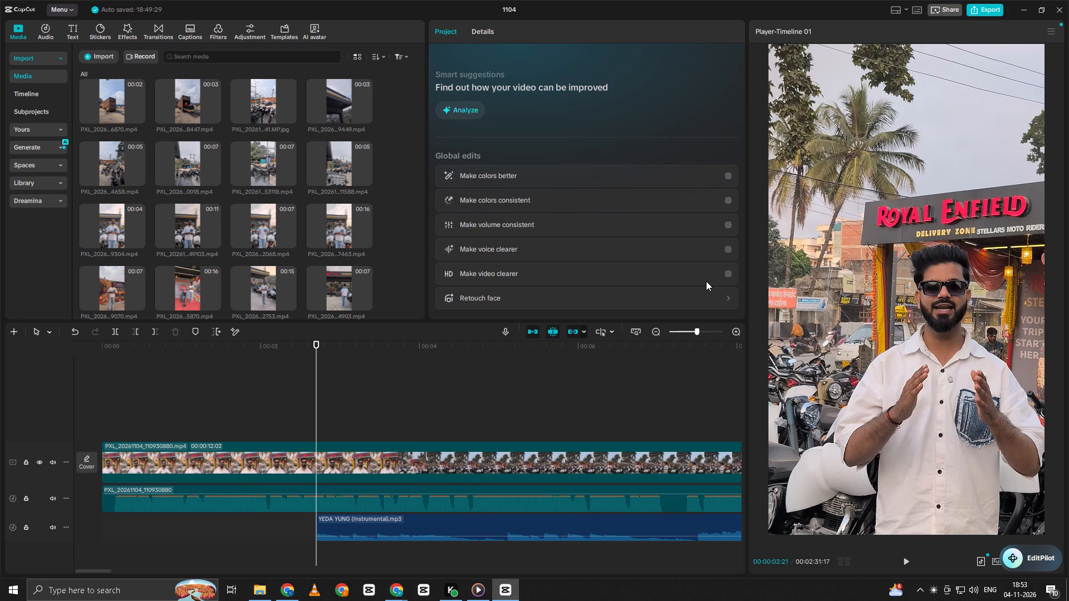
pyautogui.press('space')
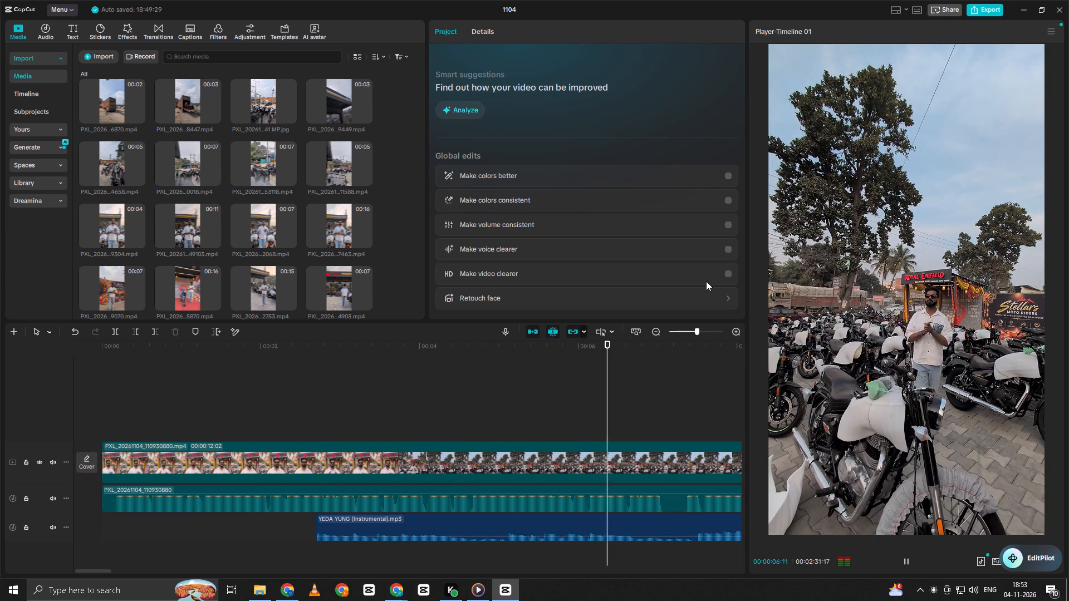
pyautogui.press('space')
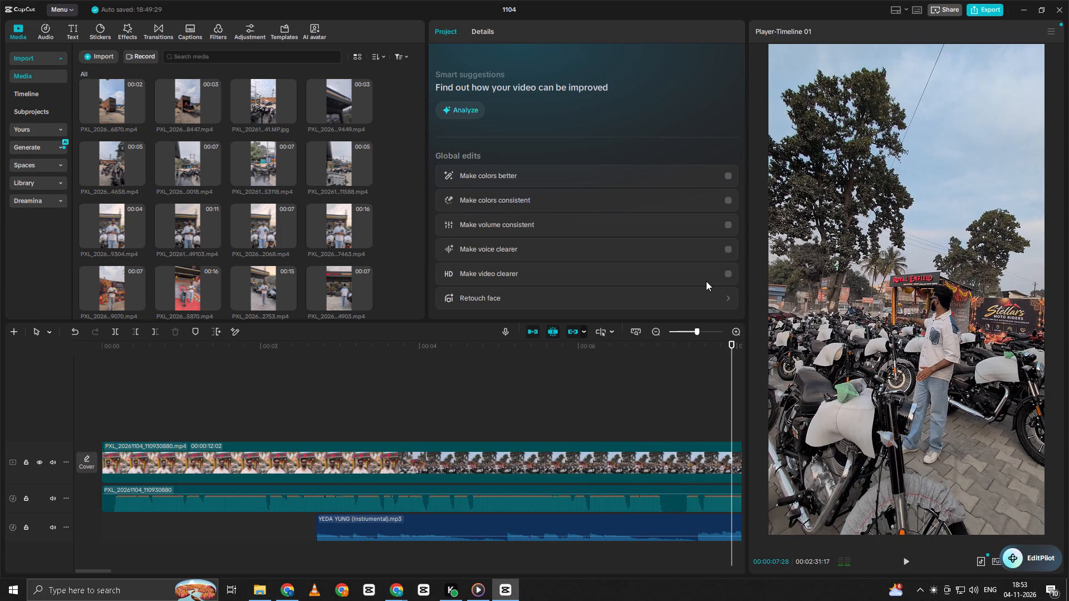
pyautogui.press('space')
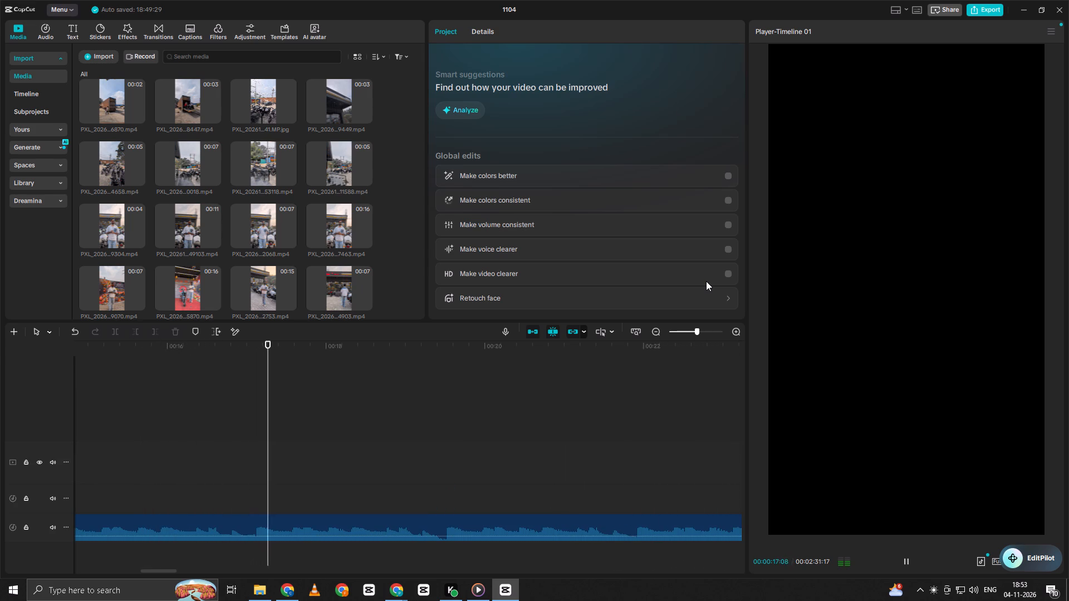
pyautogui.press('space')
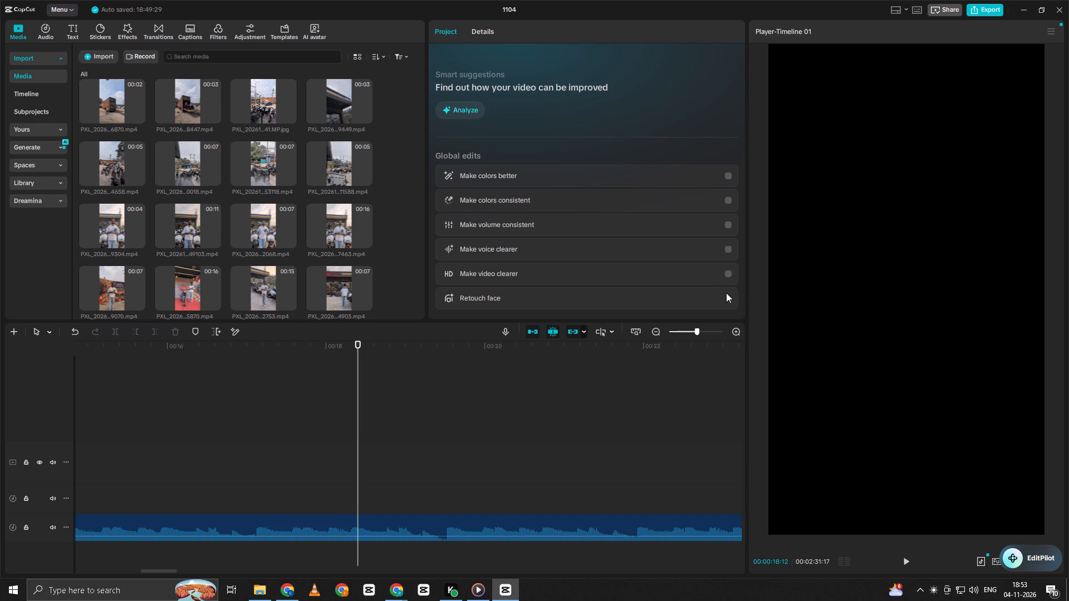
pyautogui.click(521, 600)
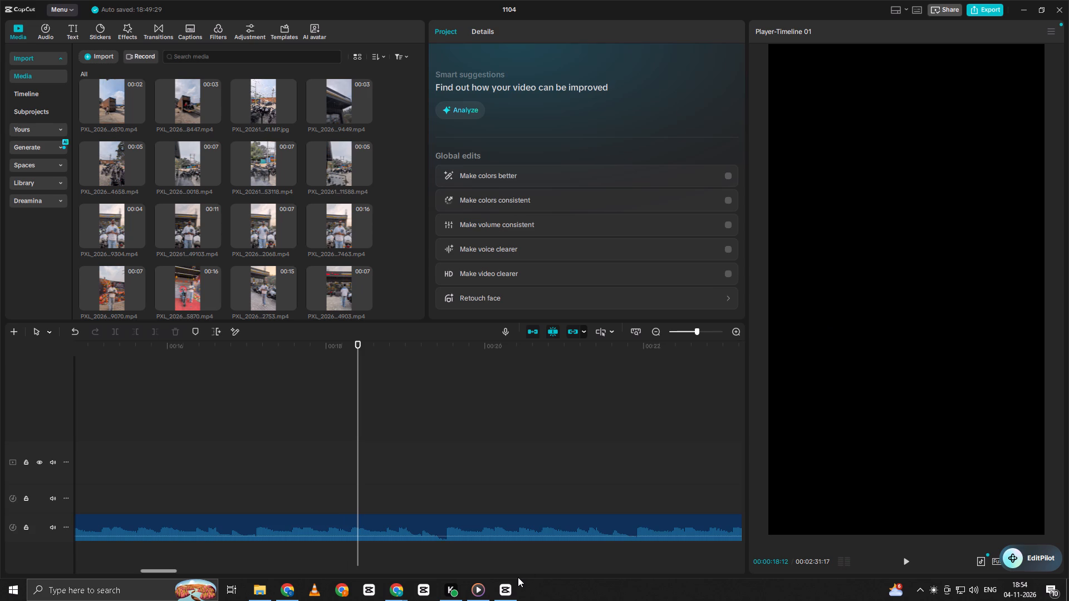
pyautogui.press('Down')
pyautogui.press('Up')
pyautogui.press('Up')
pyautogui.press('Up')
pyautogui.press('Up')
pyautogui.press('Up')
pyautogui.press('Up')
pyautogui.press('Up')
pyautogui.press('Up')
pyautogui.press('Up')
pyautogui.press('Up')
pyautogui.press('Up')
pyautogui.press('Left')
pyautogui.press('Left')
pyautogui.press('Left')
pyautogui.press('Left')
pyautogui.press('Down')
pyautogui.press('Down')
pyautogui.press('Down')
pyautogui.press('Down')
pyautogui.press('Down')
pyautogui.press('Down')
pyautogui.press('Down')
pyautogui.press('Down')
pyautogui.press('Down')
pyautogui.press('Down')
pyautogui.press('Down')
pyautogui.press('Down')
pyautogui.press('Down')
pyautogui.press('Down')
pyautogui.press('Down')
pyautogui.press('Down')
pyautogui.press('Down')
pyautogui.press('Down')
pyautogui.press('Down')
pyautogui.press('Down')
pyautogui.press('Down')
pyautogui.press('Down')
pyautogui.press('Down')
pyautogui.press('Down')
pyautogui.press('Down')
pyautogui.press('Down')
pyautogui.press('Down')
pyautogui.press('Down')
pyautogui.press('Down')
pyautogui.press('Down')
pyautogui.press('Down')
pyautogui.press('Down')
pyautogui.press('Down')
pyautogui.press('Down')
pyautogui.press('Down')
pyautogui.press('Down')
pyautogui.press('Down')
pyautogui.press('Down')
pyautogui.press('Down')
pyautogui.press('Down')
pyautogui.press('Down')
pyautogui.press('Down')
# Move the playhead back to the start of the timeline.
pyautogui.moveTo(359, 342); pyautogui.dragTo(0, 347)
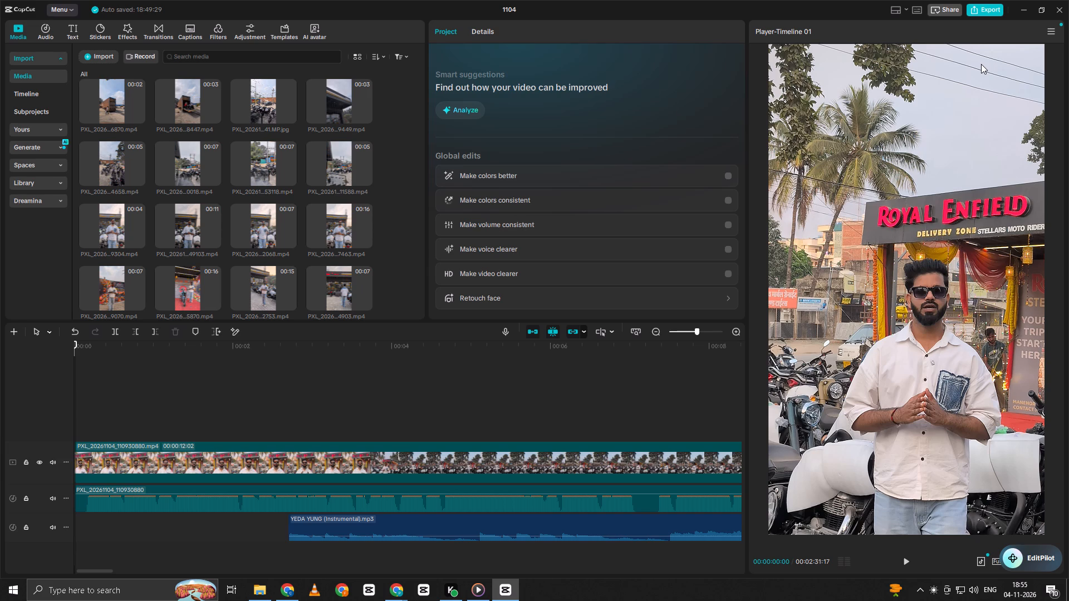
# Close project 1104 and exit CapCut.
pyautogui.click(1059, 11)
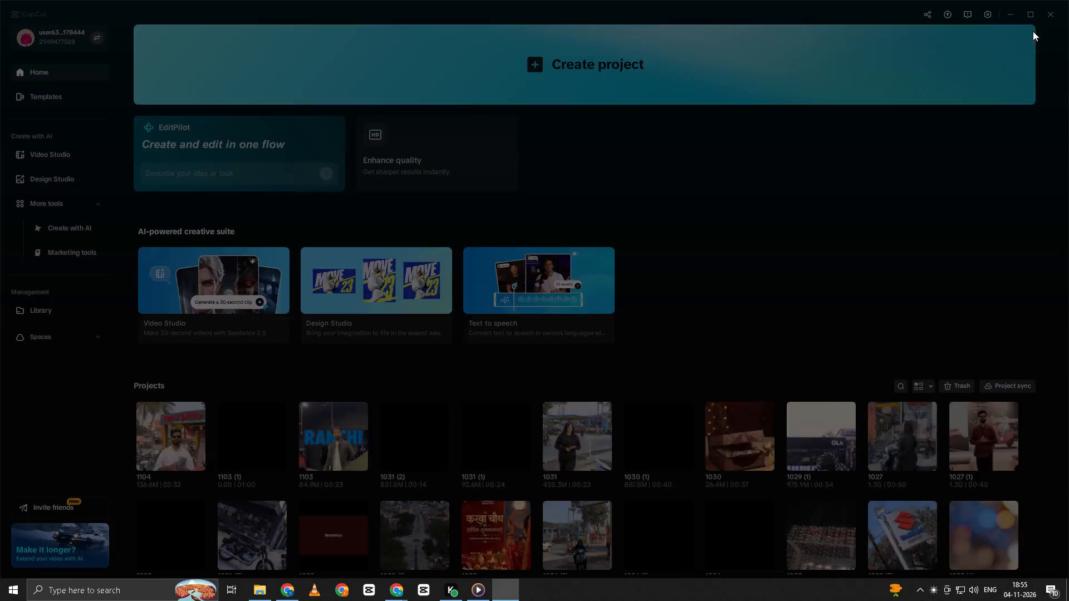
pyautogui.click(1048, 15)
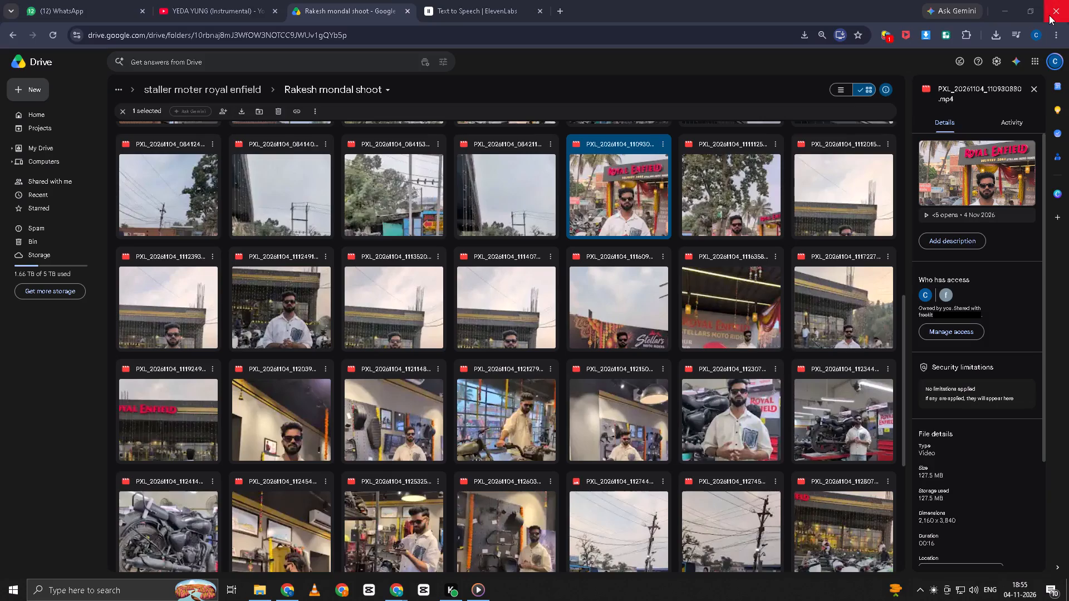
# Close all remaining windows, including the Google Drive browser window and the downloads folder, to reach the desktop.
pyautogui.click(1049, 15)
pyautogui.click(1052, 12)
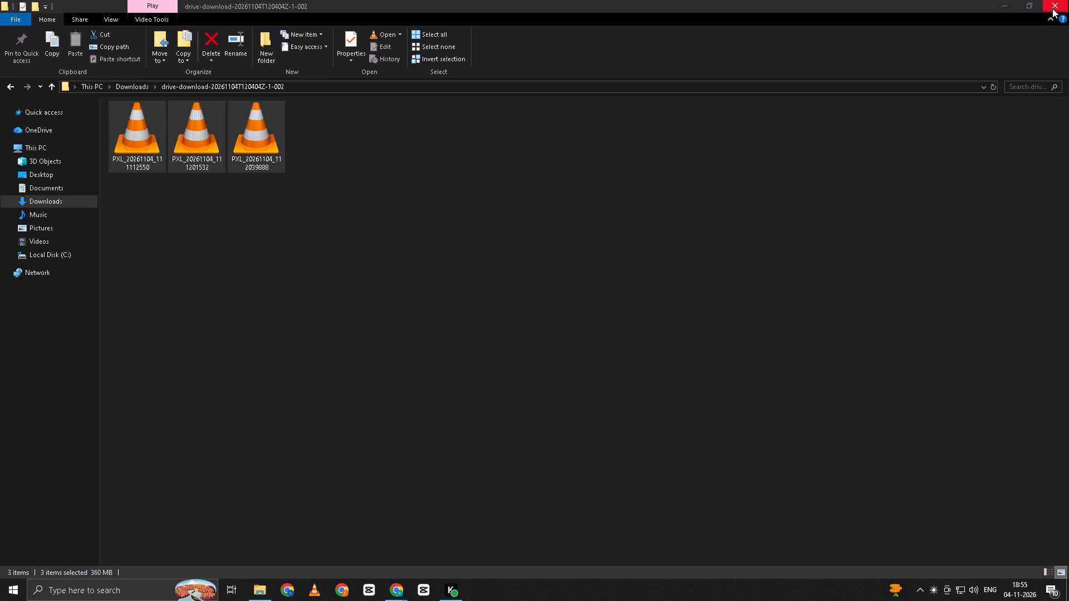
pyautogui.click(1052, 8)
pyautogui.click(1053, 8)
pyautogui.click(1056, 9)
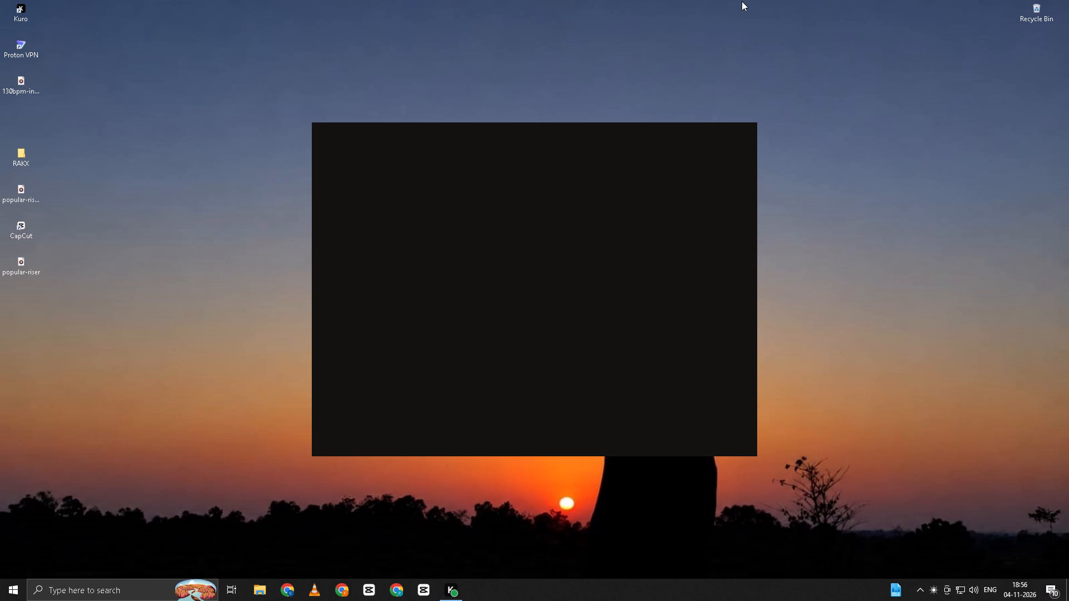
# Open the Shut Down Windows dialog from the desktop.
pyautogui.hotkey('alt', 'F4')
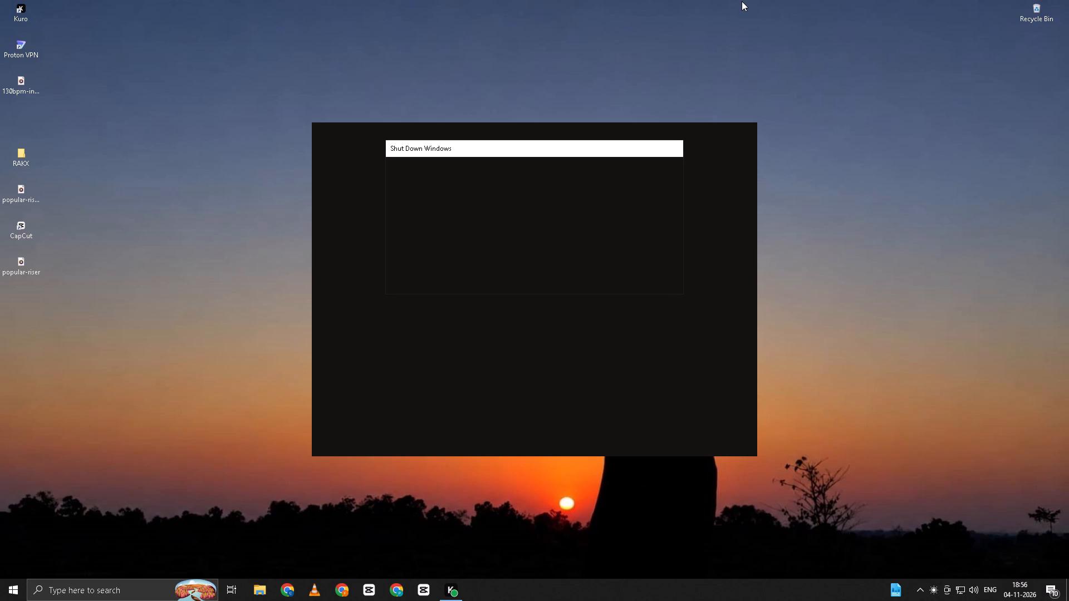